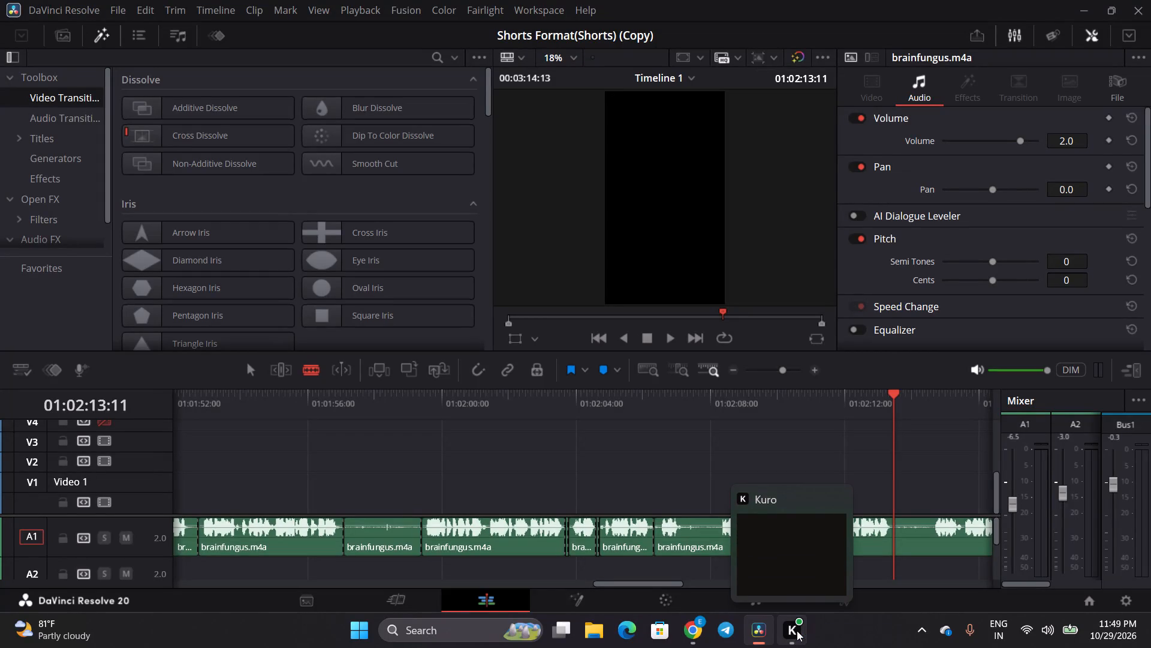
Minimise the DaVinci Resolve window and close the Chrome browser window with its open tabs.
left_click(1072, 5)
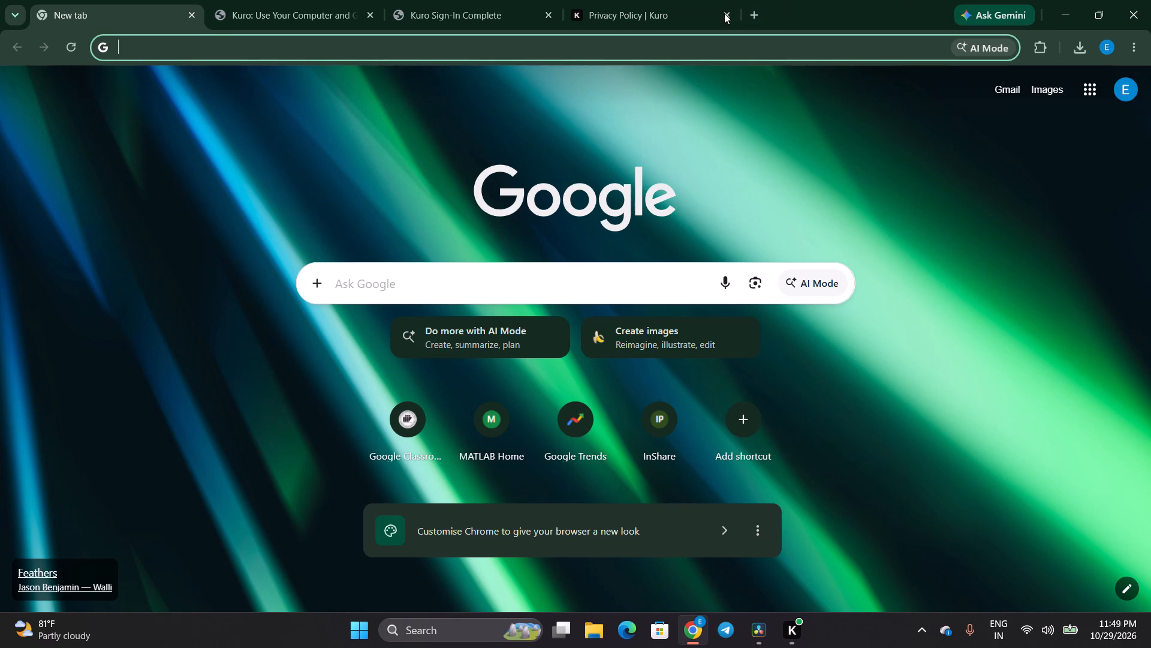
left_click(1143, 17)
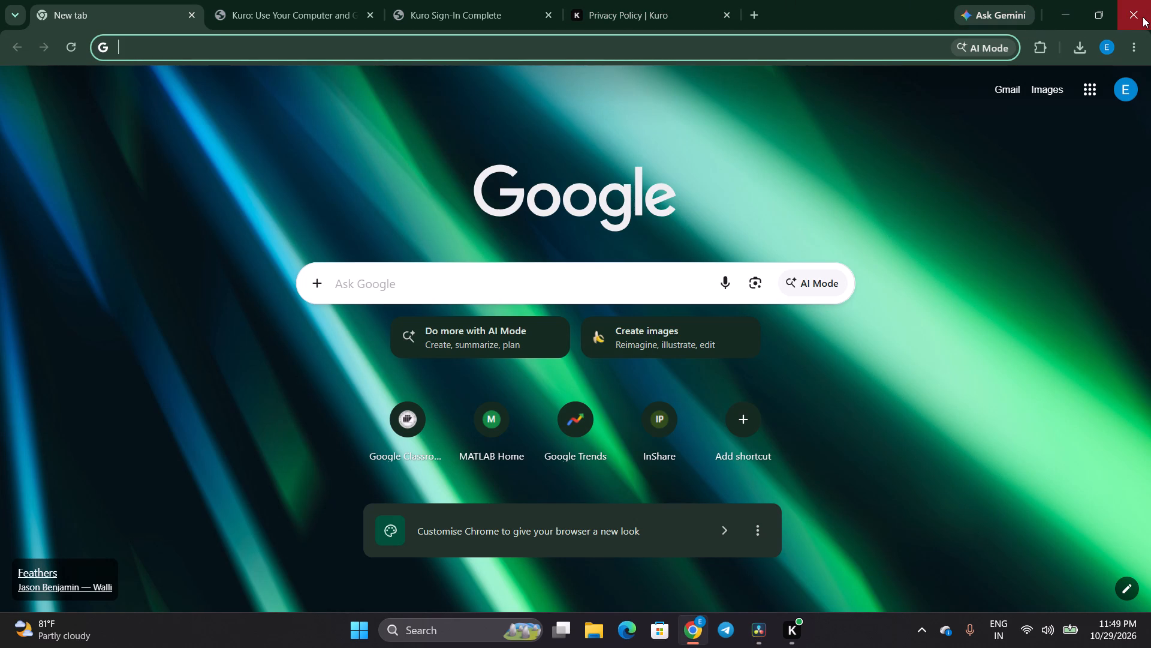
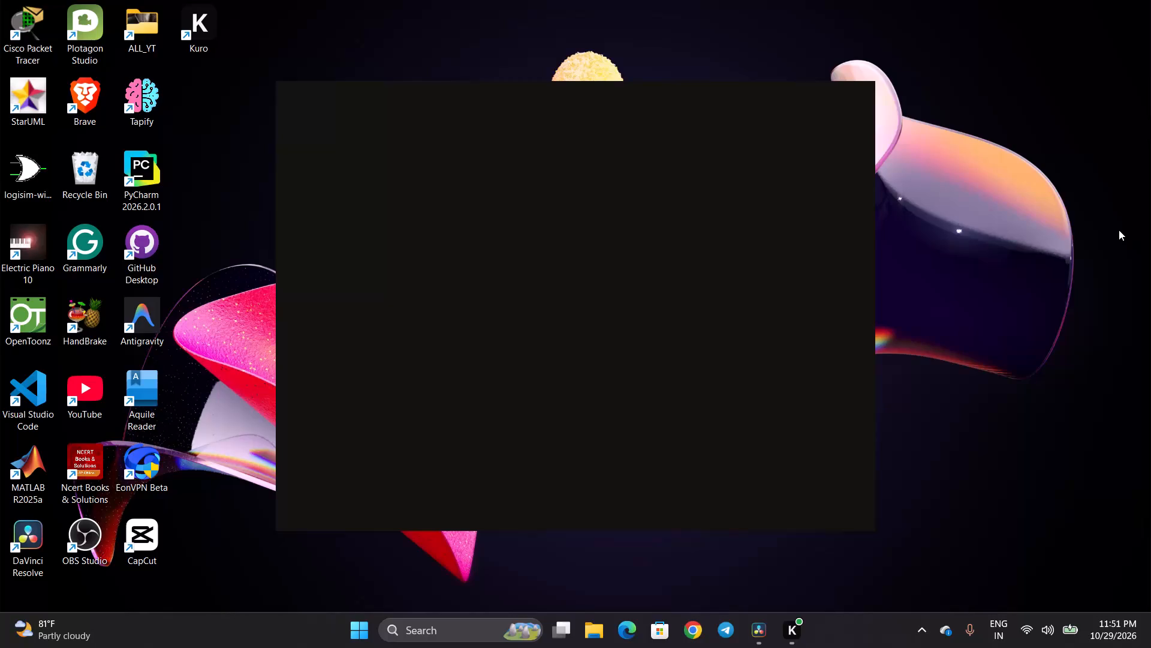
Switch back to the DaVinci Resolve window with the Shorts Format project.
left_click(1016, 261)
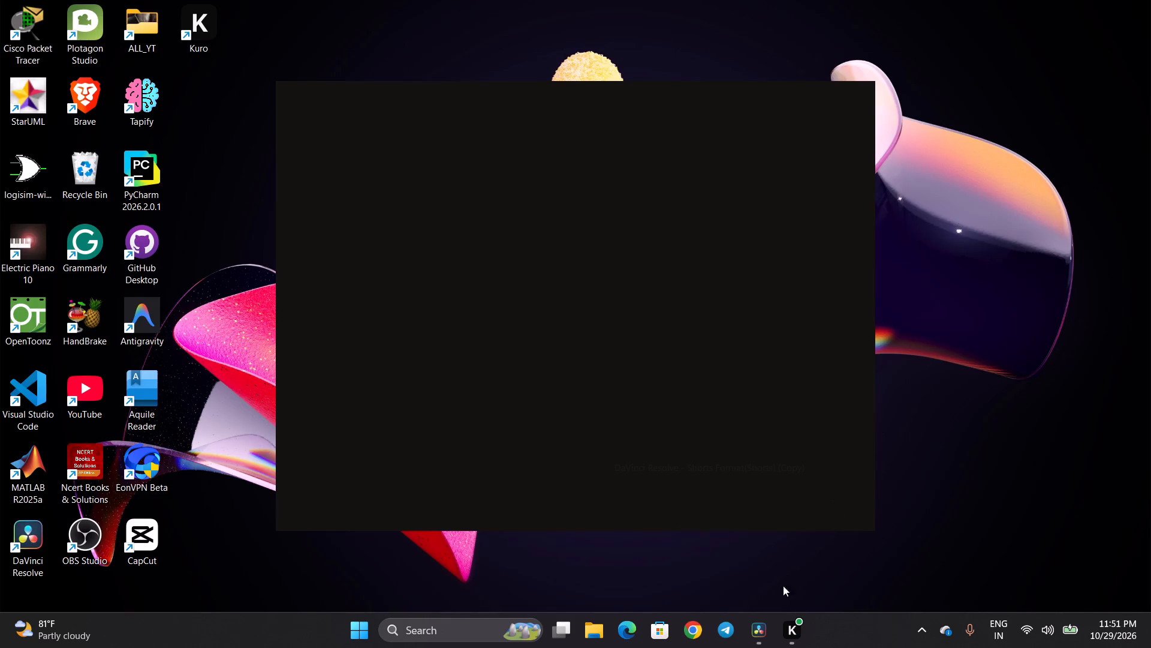
left_click(760, 623)
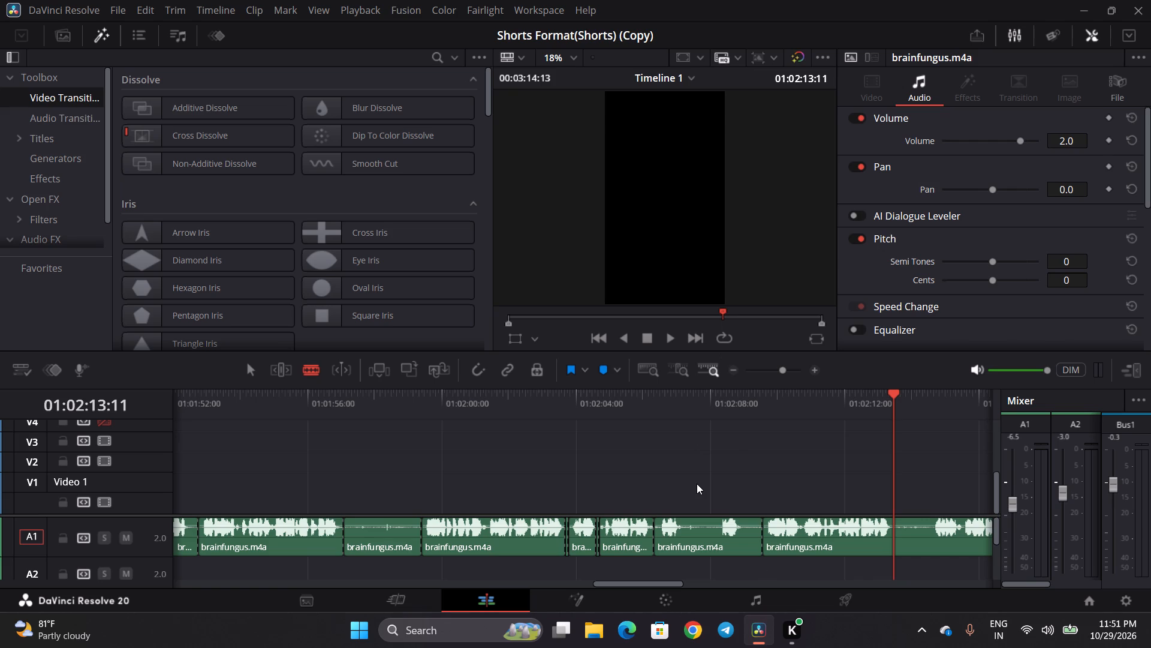
Play the brainfungus.m4a audio on A1 from about 01:02:09 and split it at both edges of the short gap around 01:02:10:18.
scroll(561, 469, "right", 1)
scroll(561, 469, "left", 1)
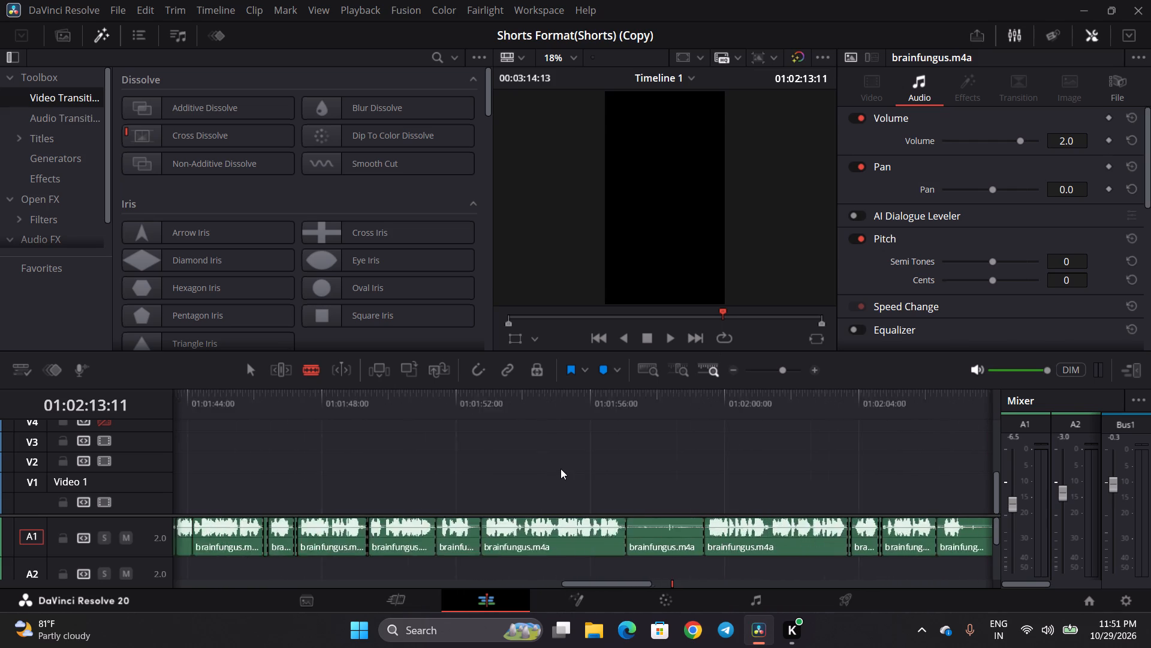
scroll(561, 469, "left", 2)
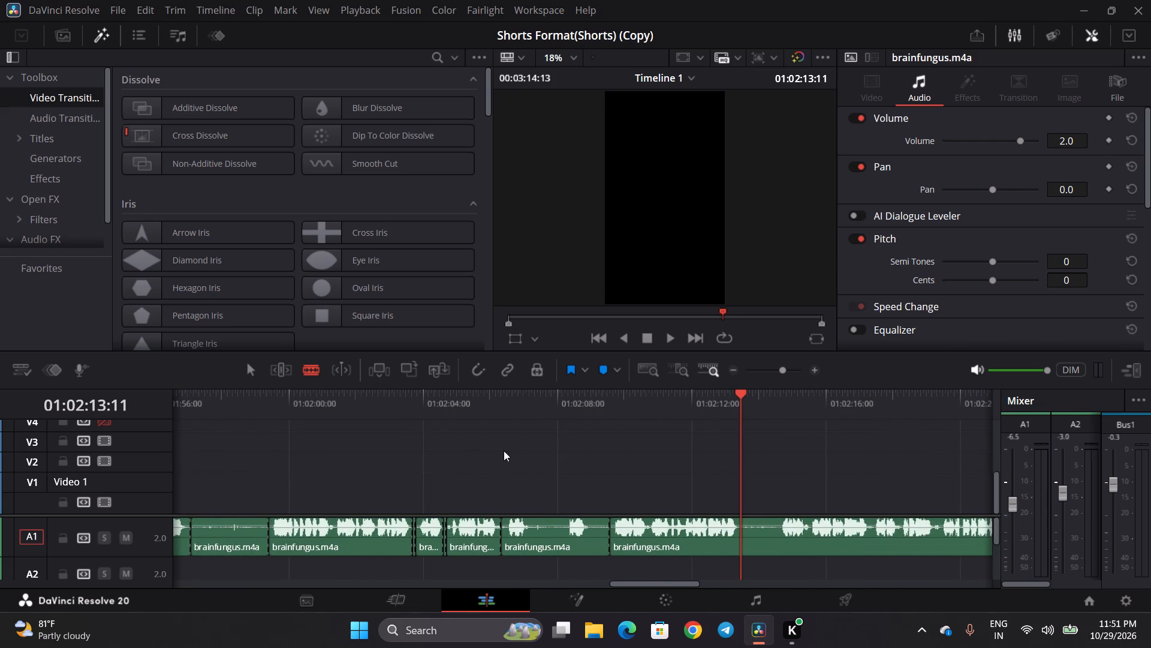
left_click(595, 415)
key("space")
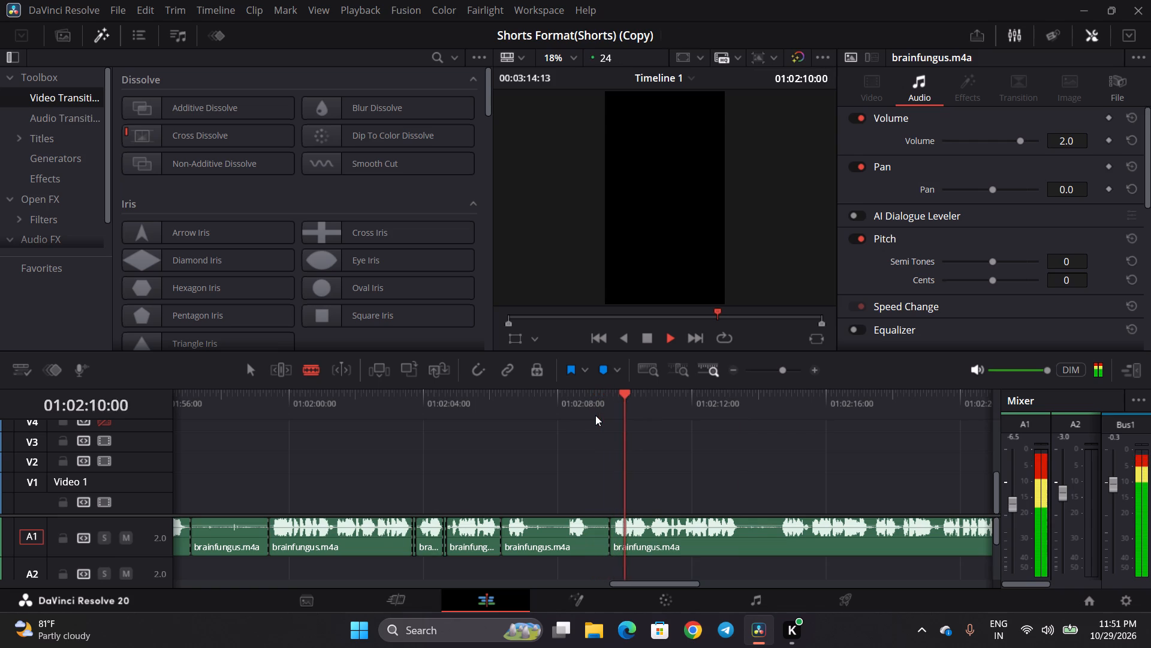
key("space")
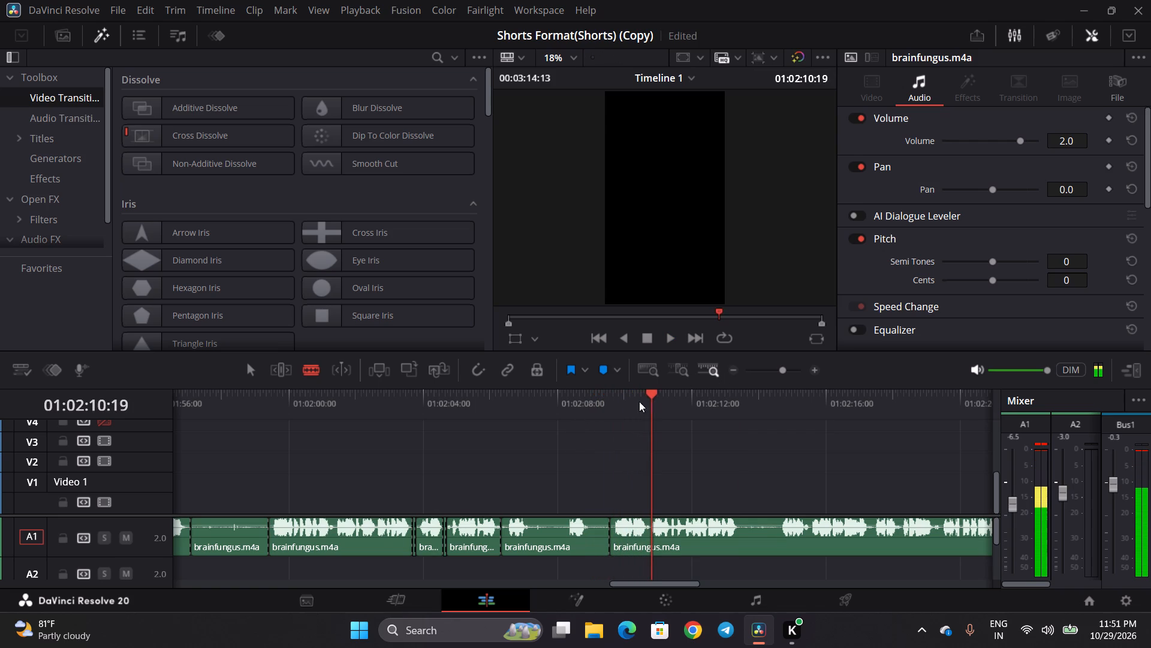
left_click(611, 408)
key("space")
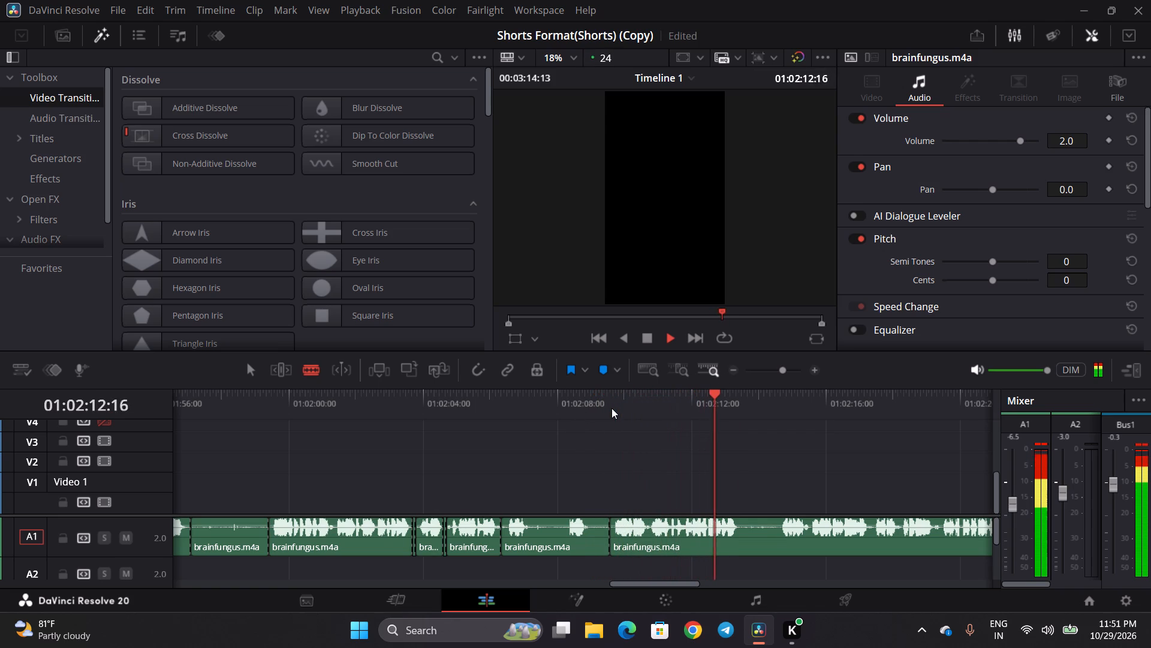
key("space")
left_click(590, 406)
key("space")
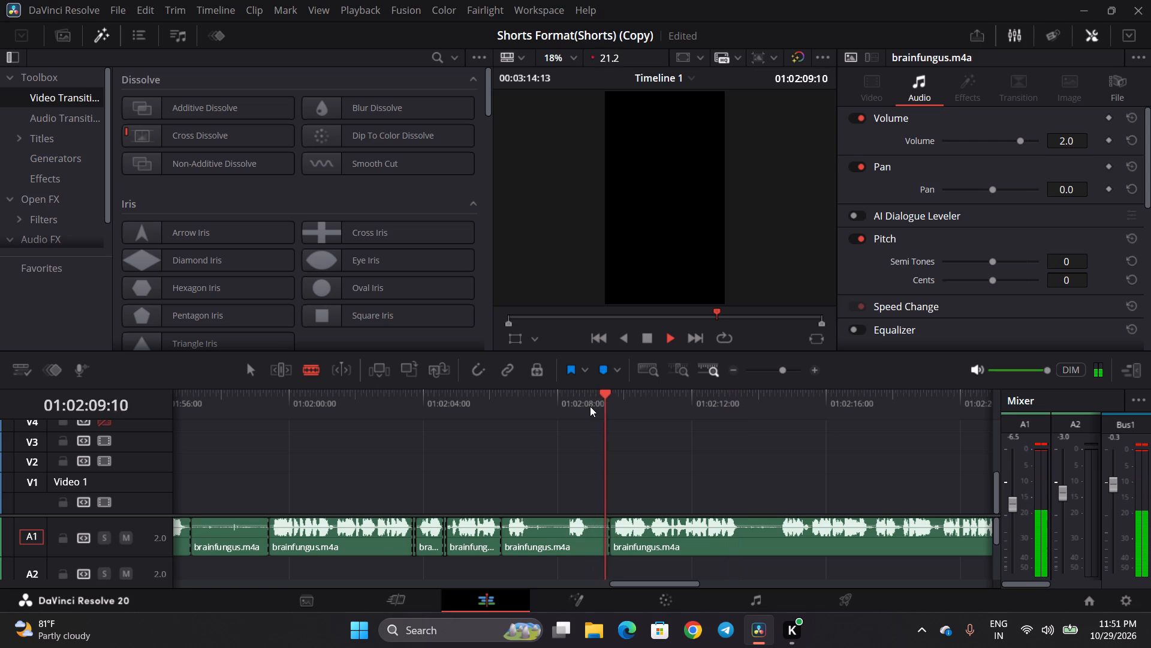
key("space")
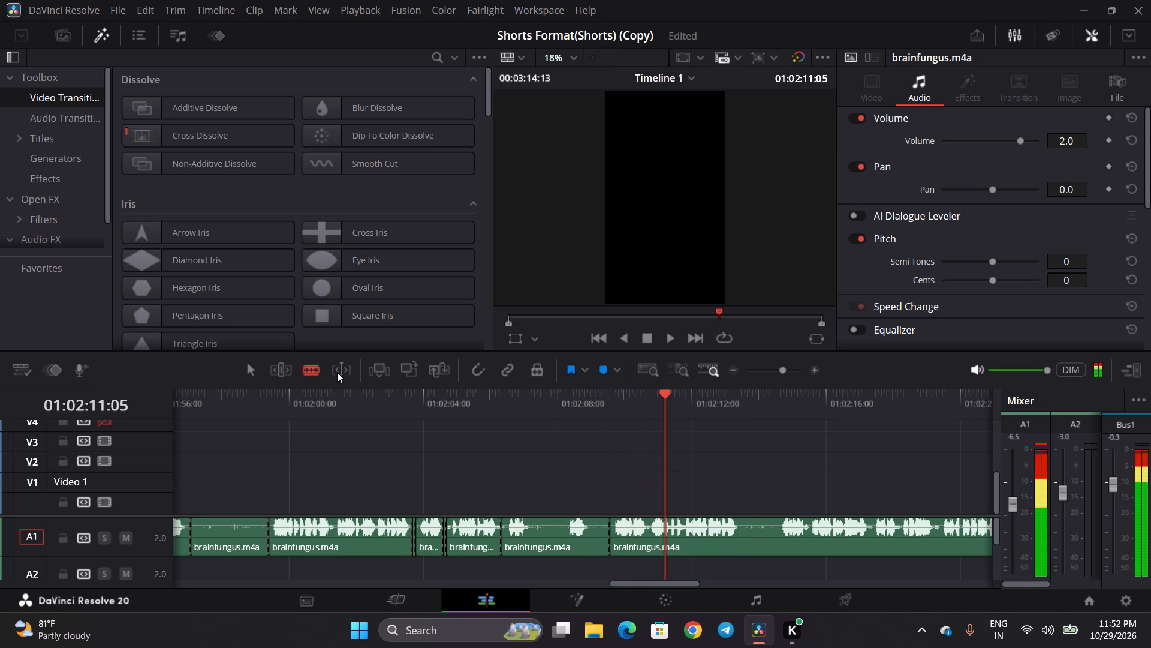
key("space")
key("space")
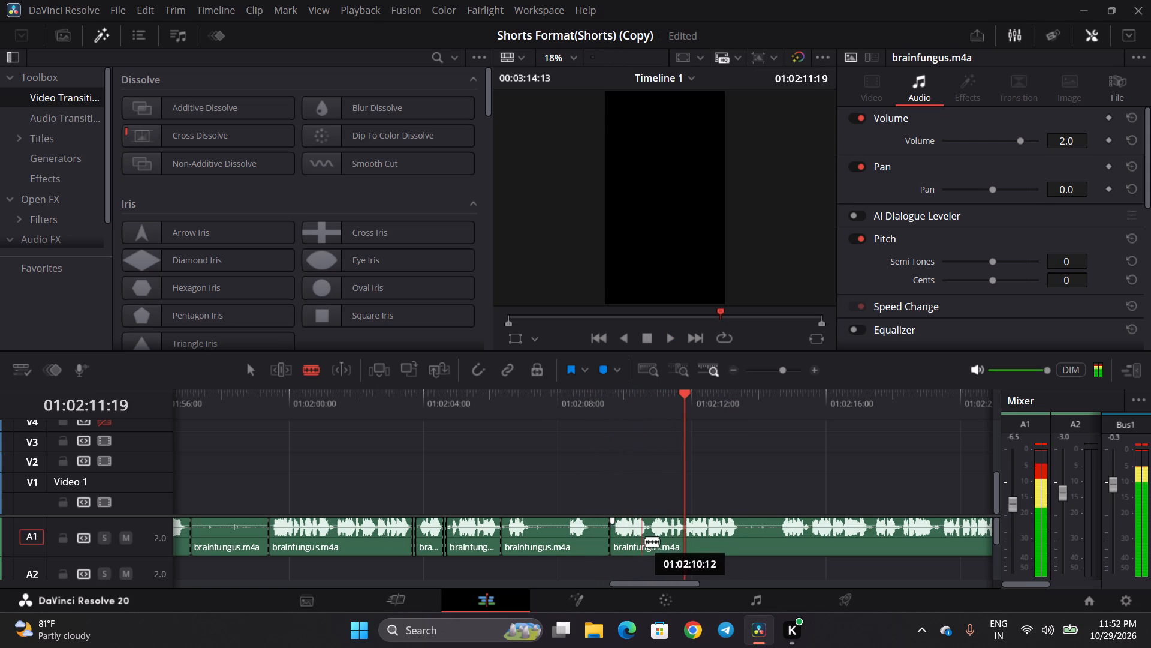
left_click(647, 543)
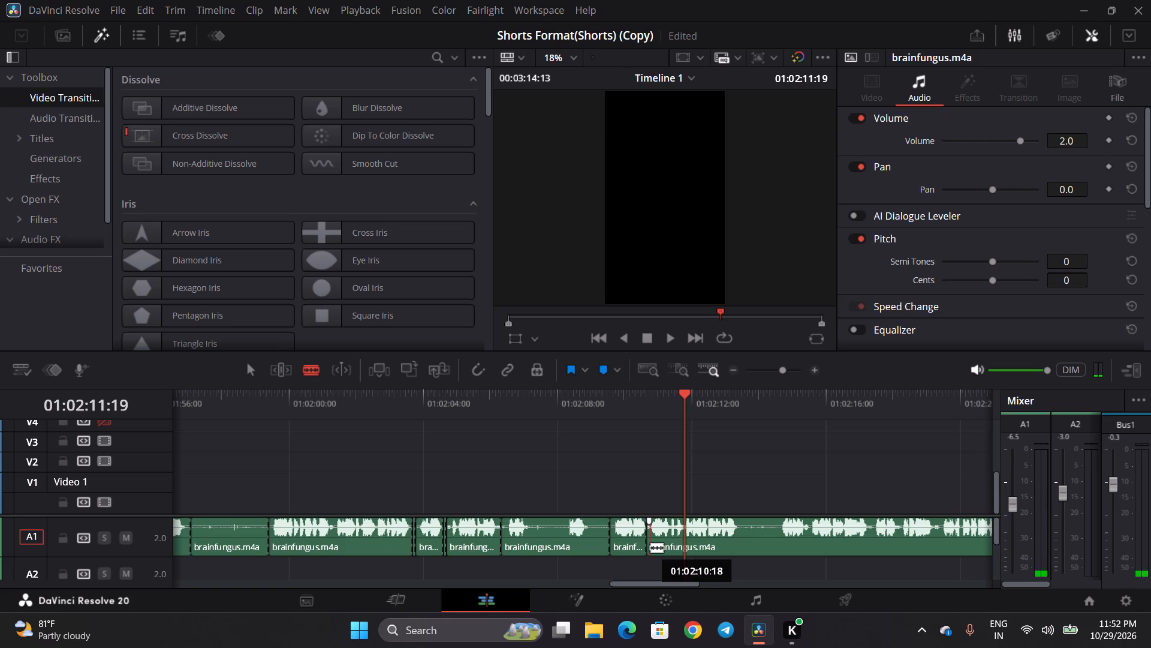
left_click(650, 547)
Play the A1 audio onward and split it where the silent stretch begins, at about 01:02:13:11.
key("space")
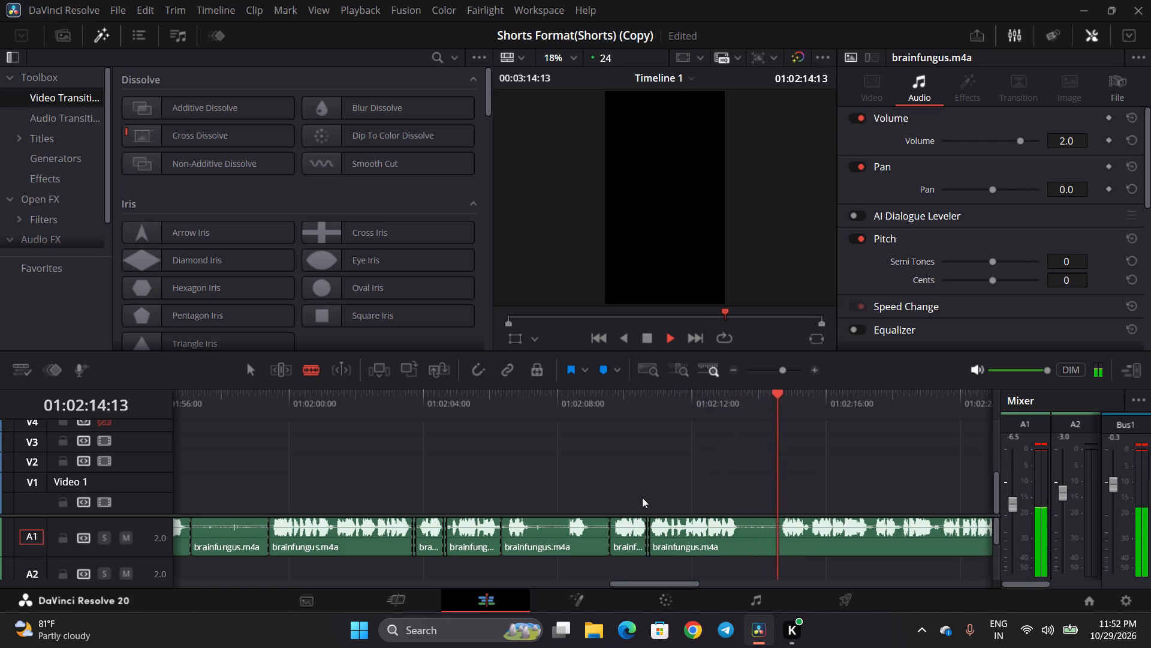
key("space")
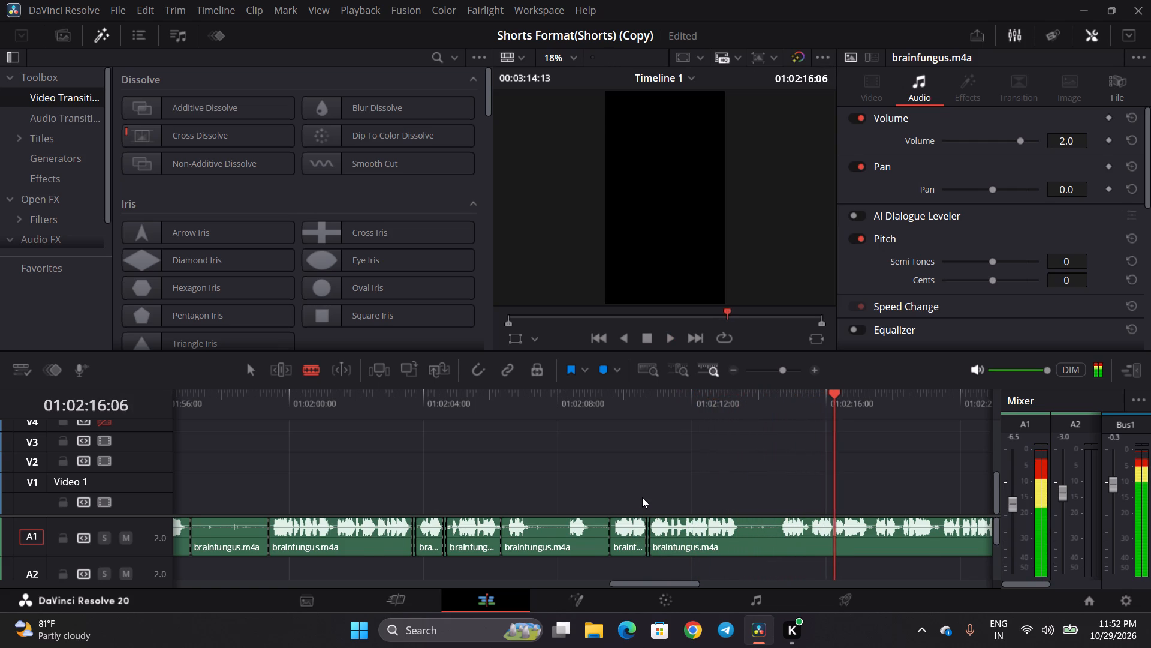
scroll(642, 497, "left", 1)
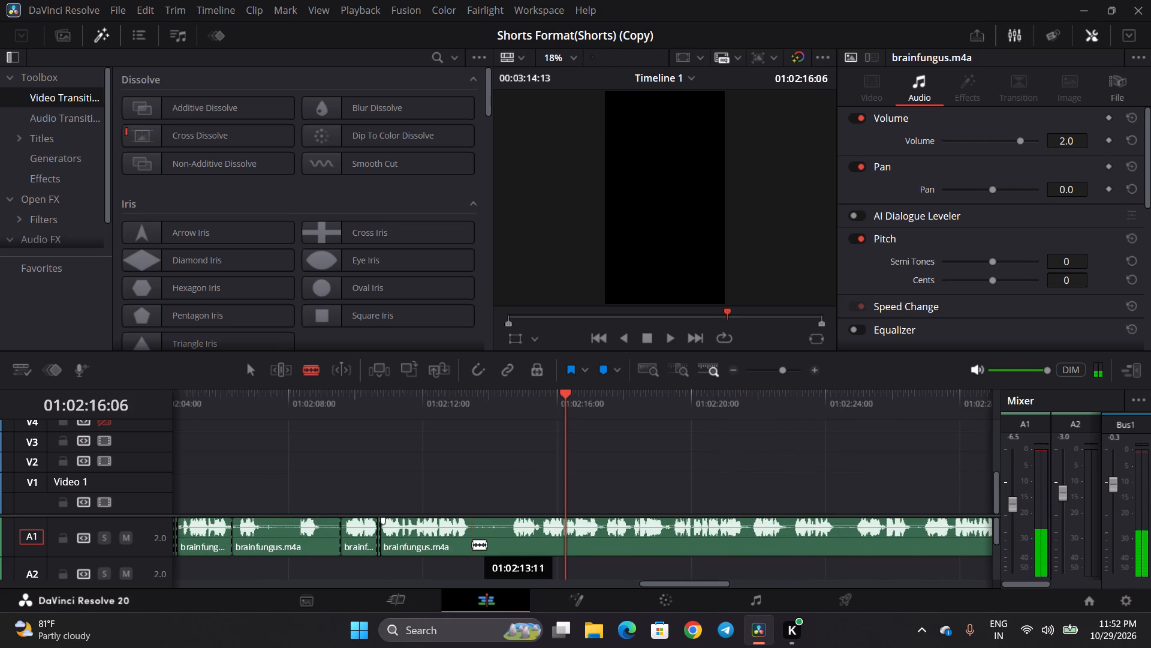
left_click(474, 544)
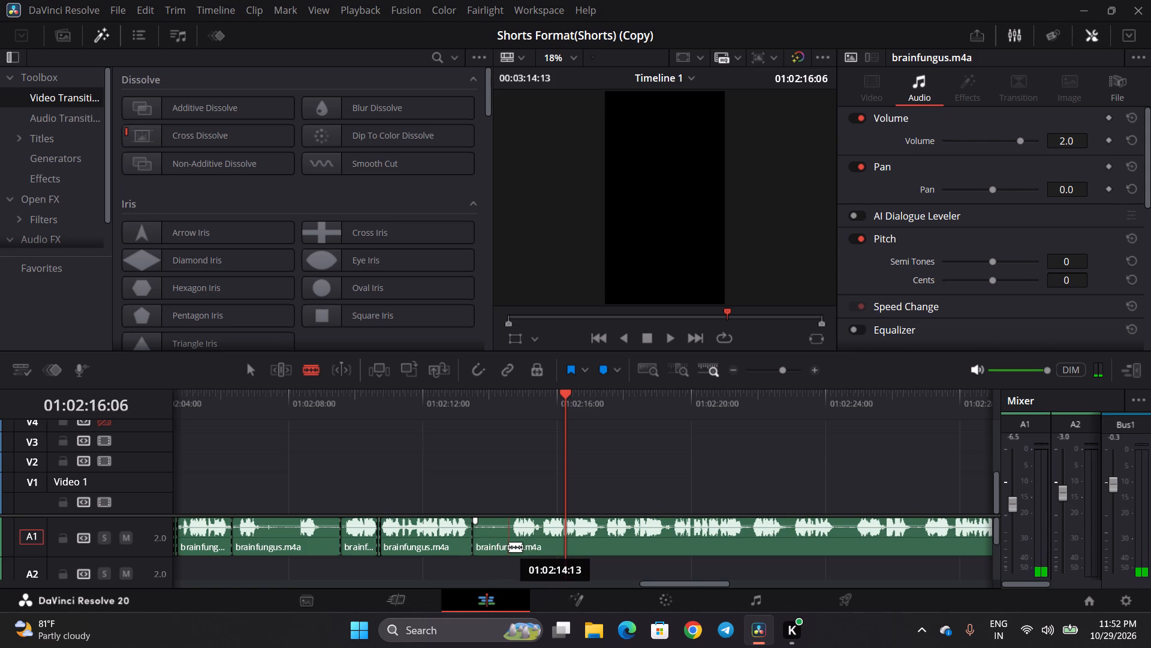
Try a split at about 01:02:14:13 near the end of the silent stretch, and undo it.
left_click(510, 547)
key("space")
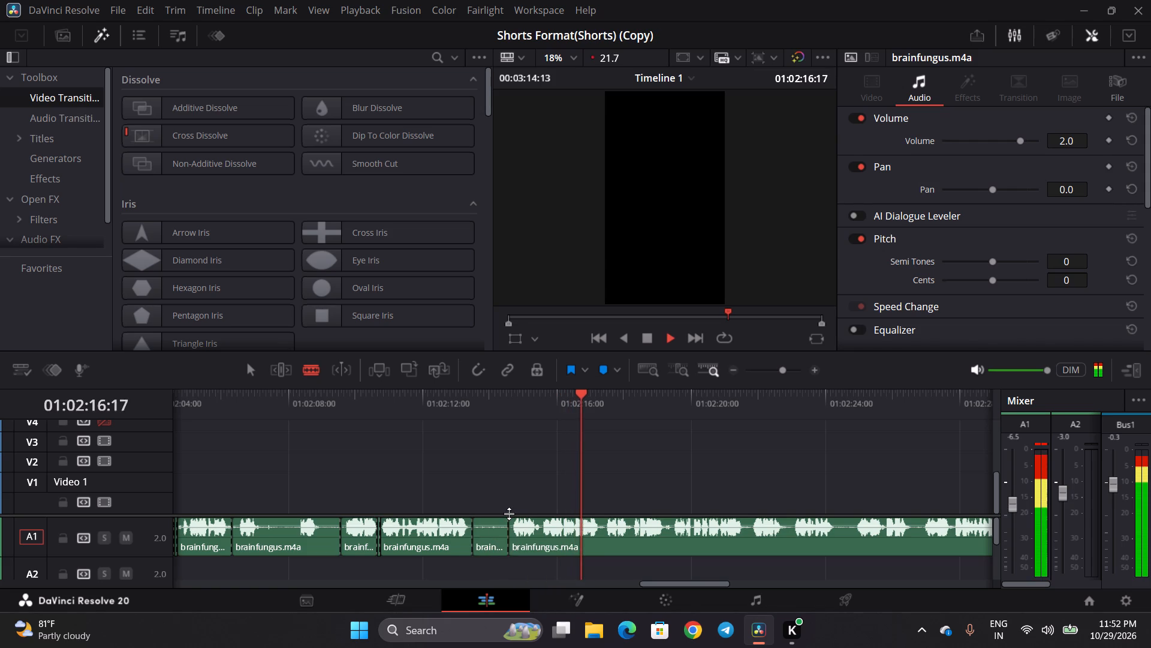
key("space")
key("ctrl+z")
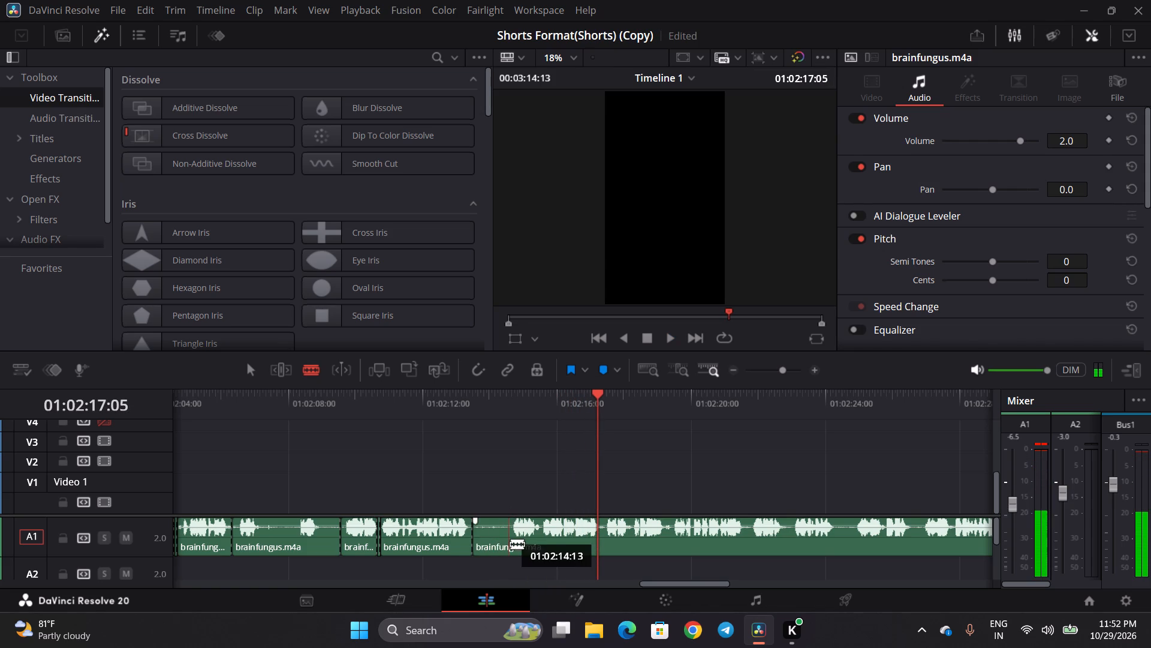
Split the A1 audio at about 01:02:14:13, just before the speech resumes.
left_click(511, 545)
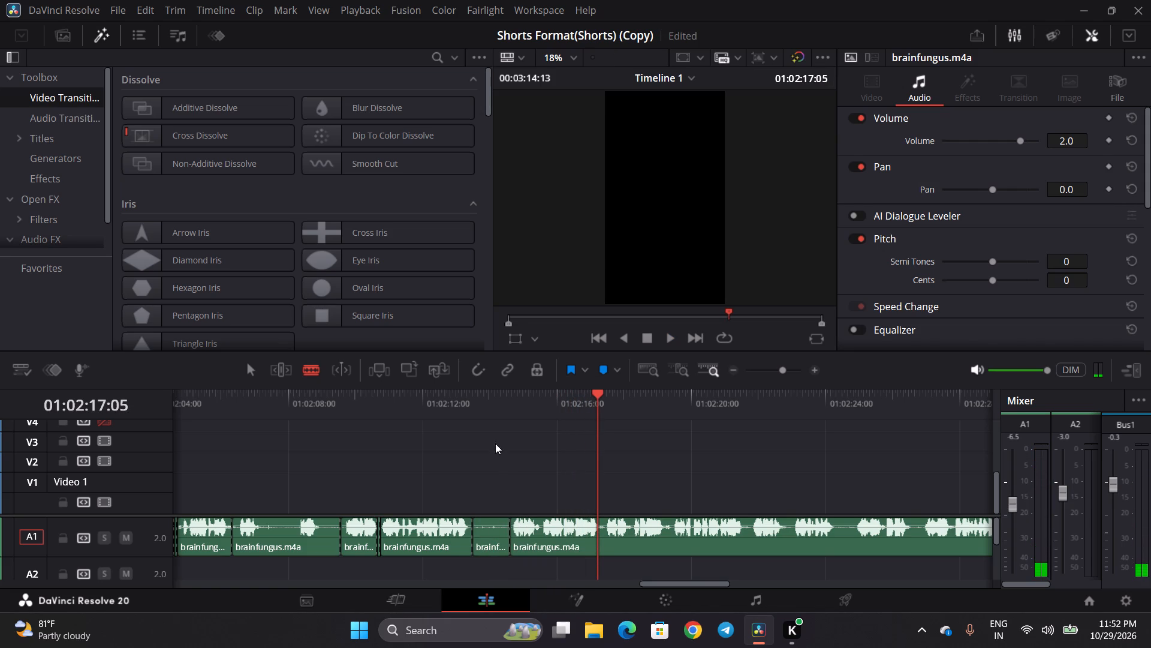
Play the A1 audio from the latest cut and split it at both edges of the tiny gap around 01:02:15:13.
left_click(513, 410)
key("space")
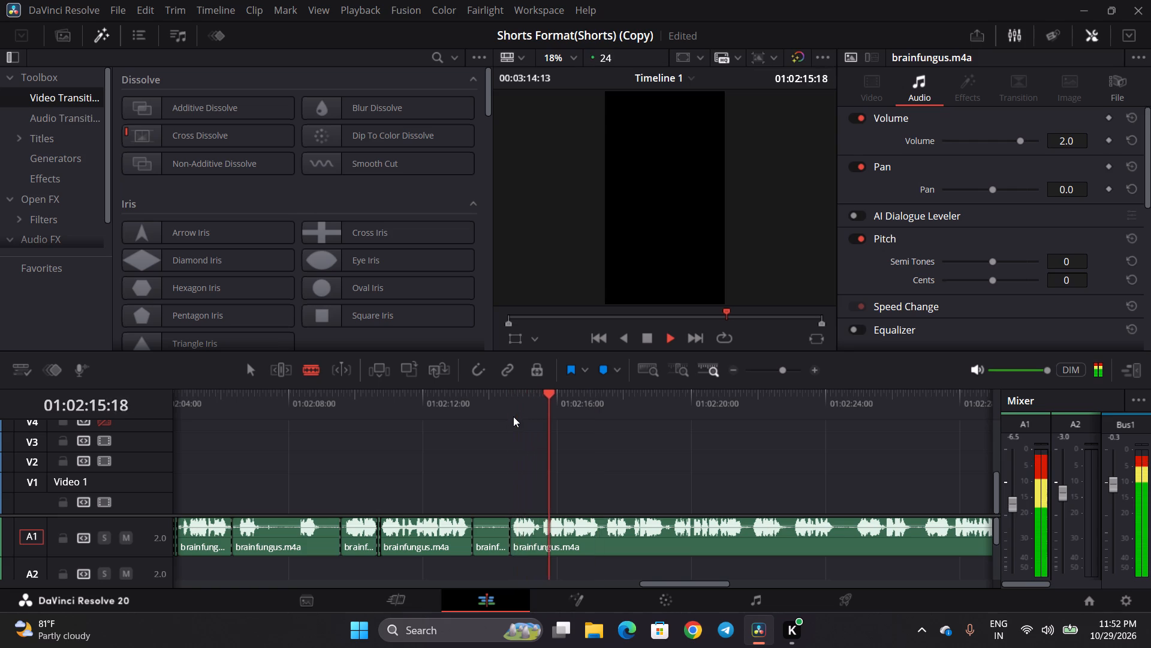
key("space")
left_click(541, 544)
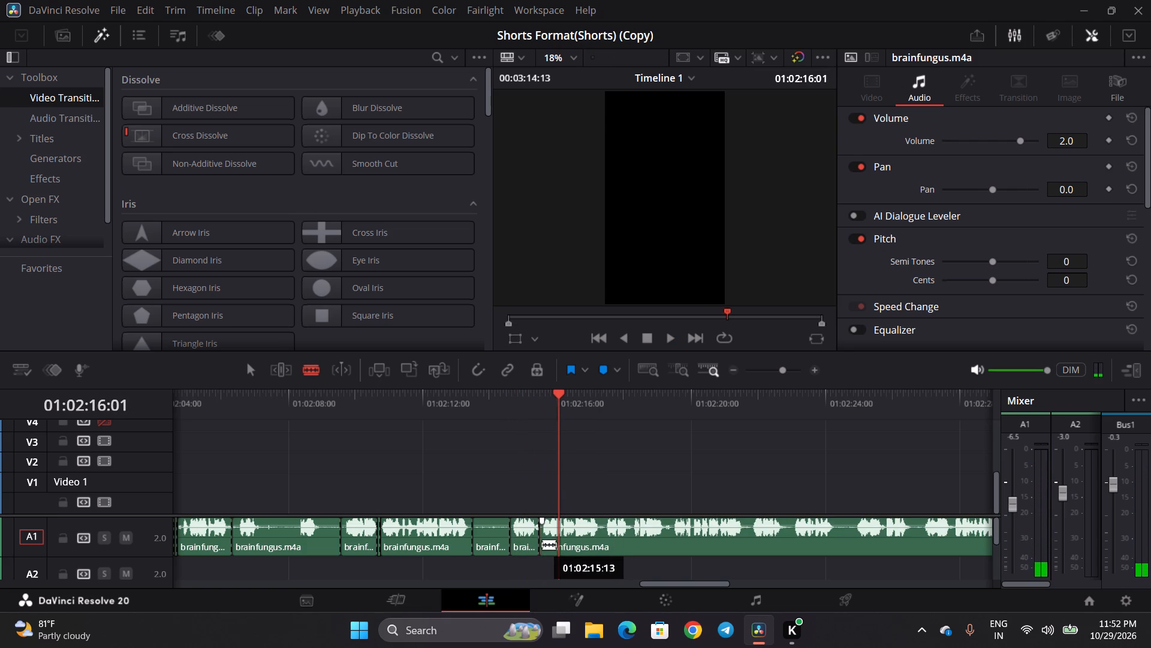
left_click(542, 544)
Listen to the A1 audio between about 01:02:16 and 01:02:19 to locate the next pause to cut.
key("space")
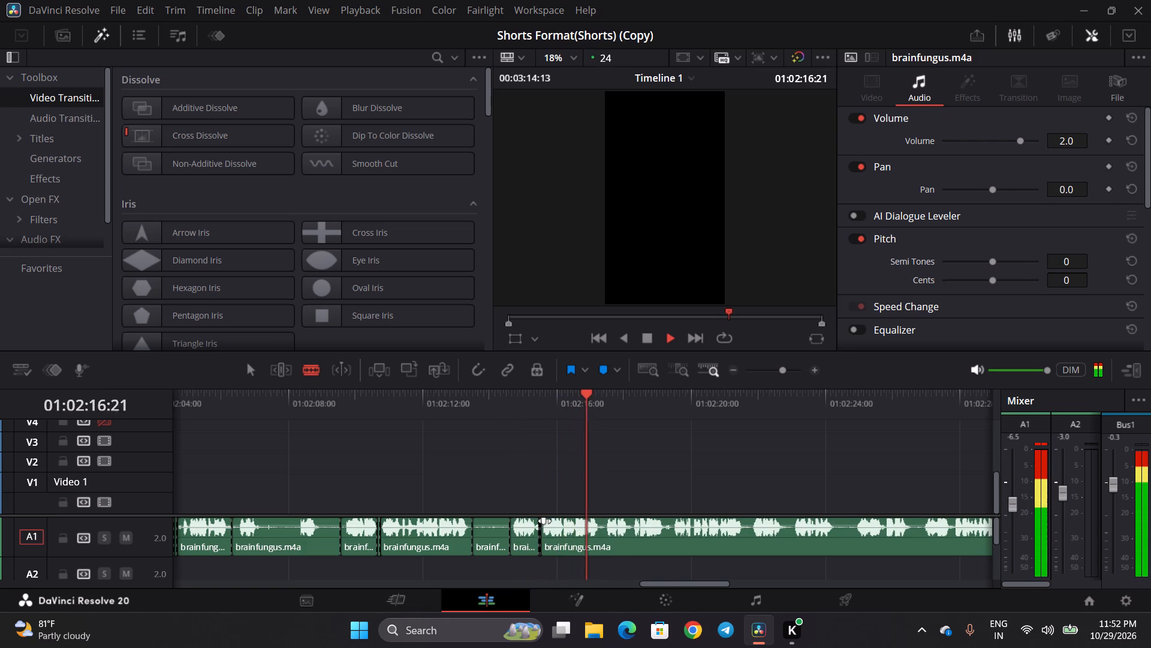
key("space")
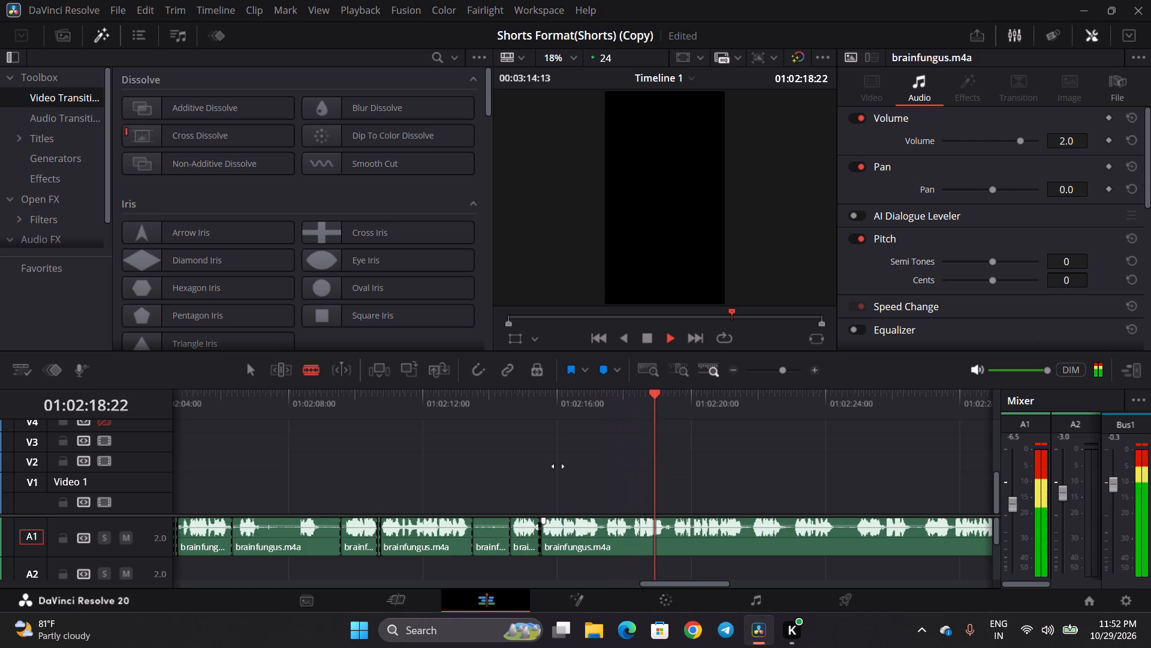
left_click(581, 407)
key("space")
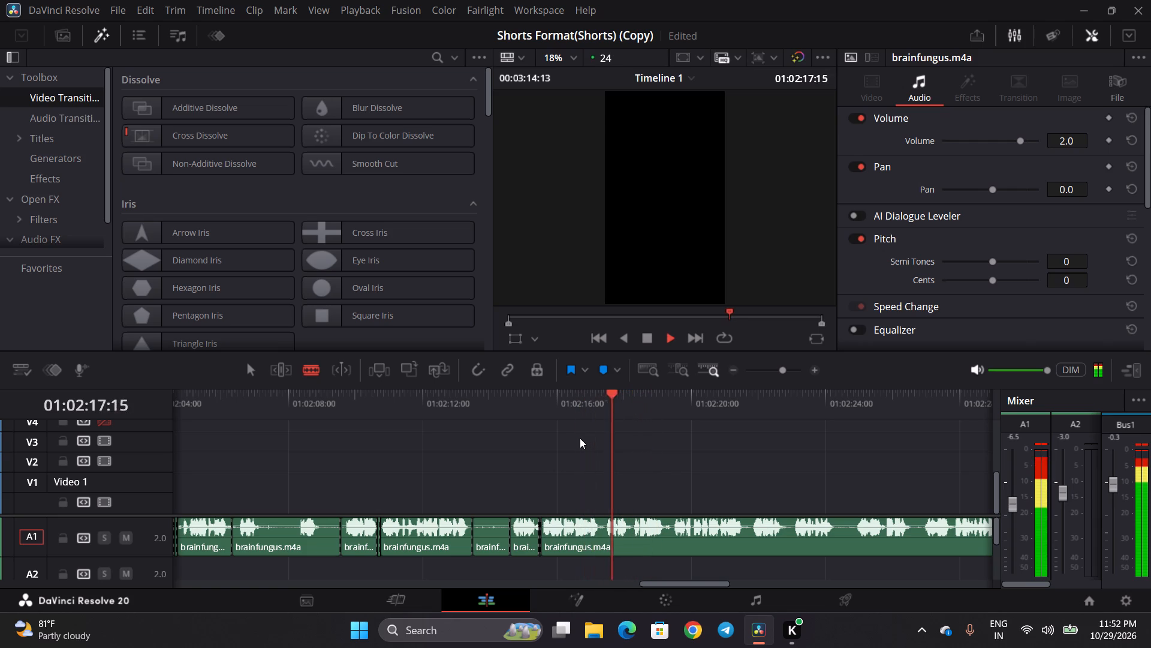
key("space")
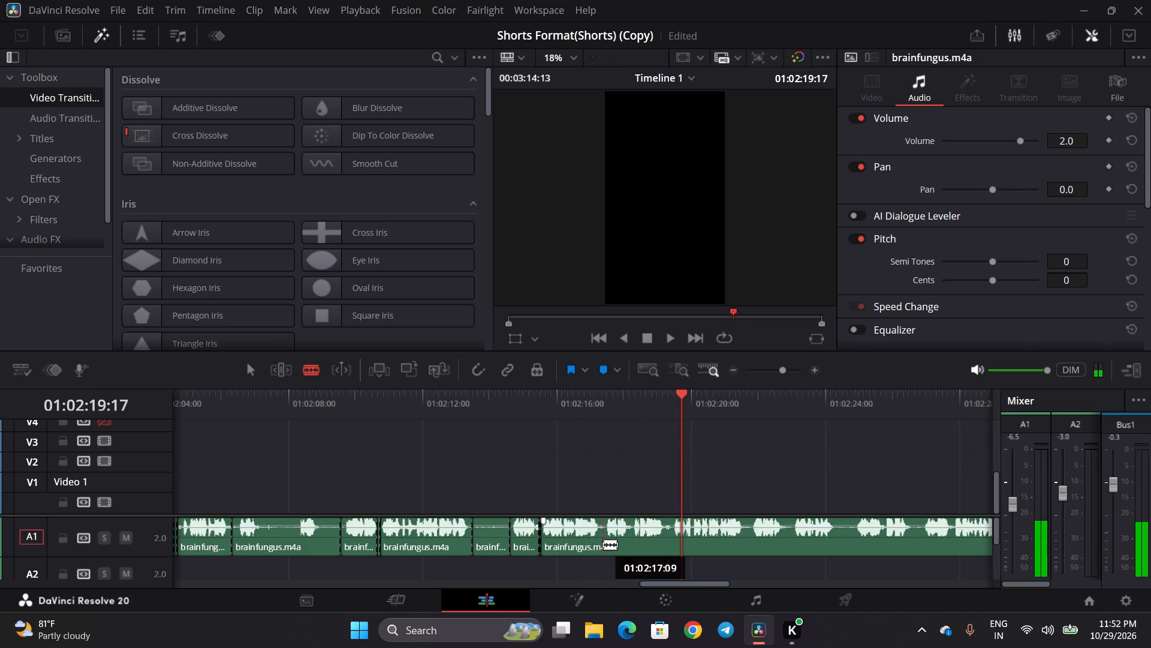
left_click(578, 410)
key("space")
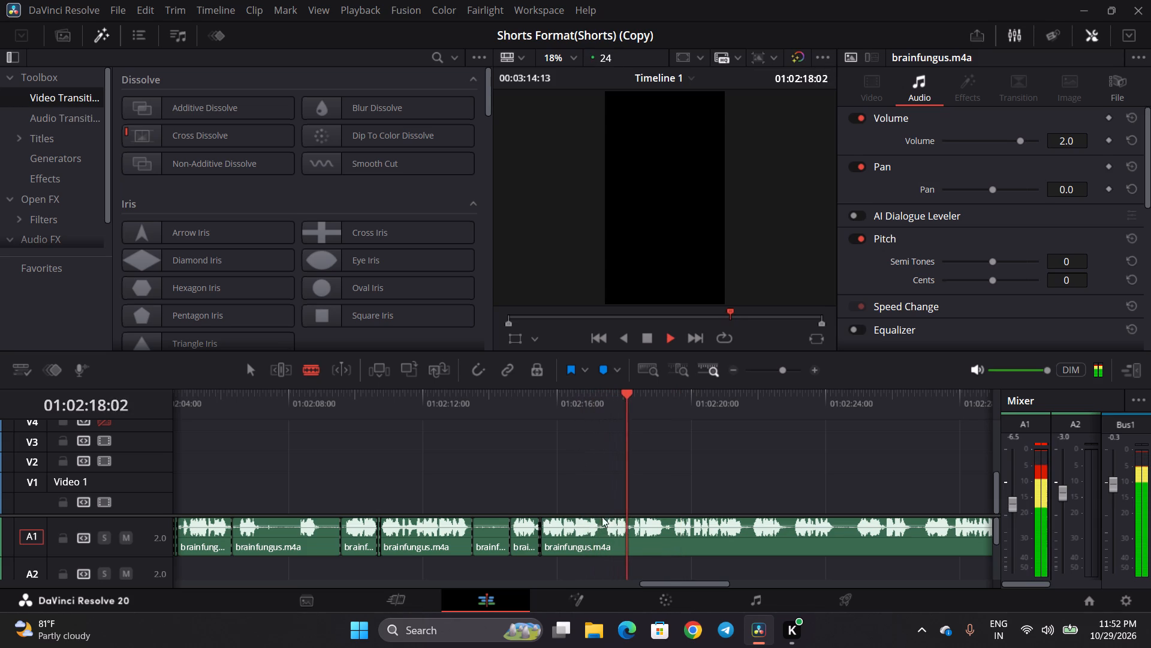
key("space")
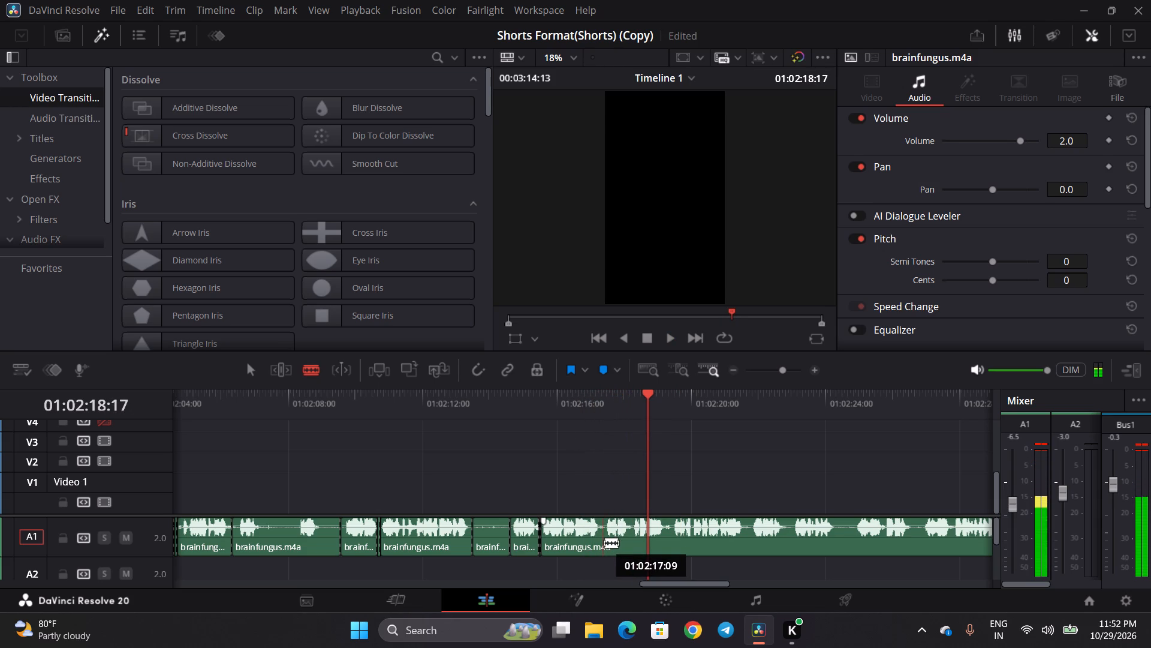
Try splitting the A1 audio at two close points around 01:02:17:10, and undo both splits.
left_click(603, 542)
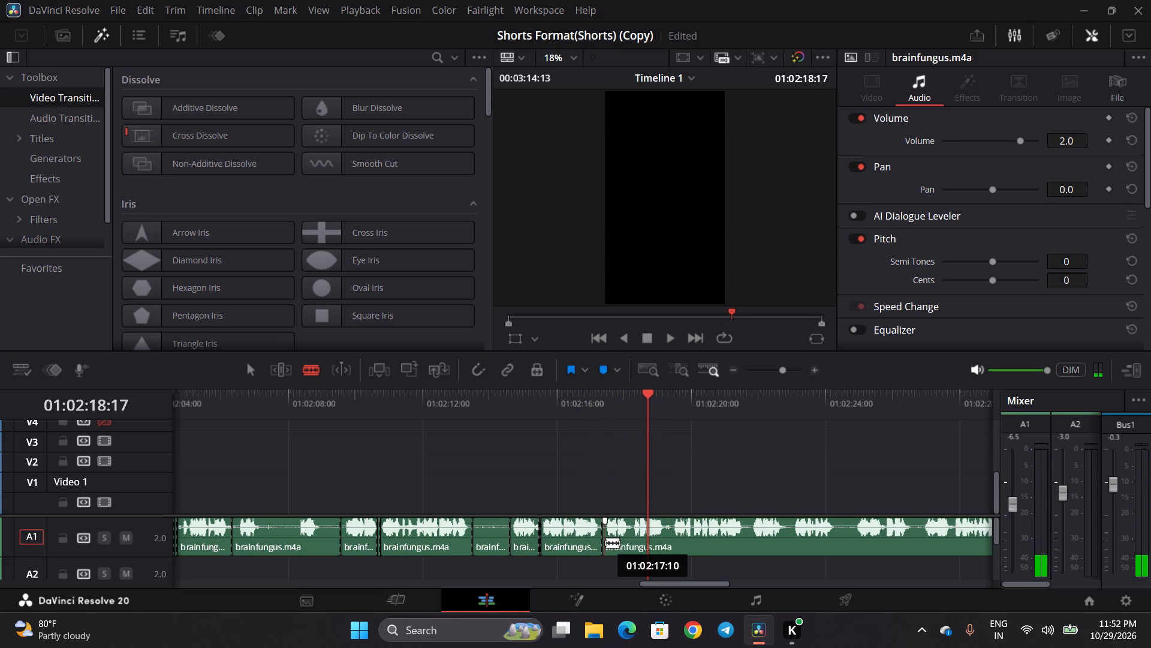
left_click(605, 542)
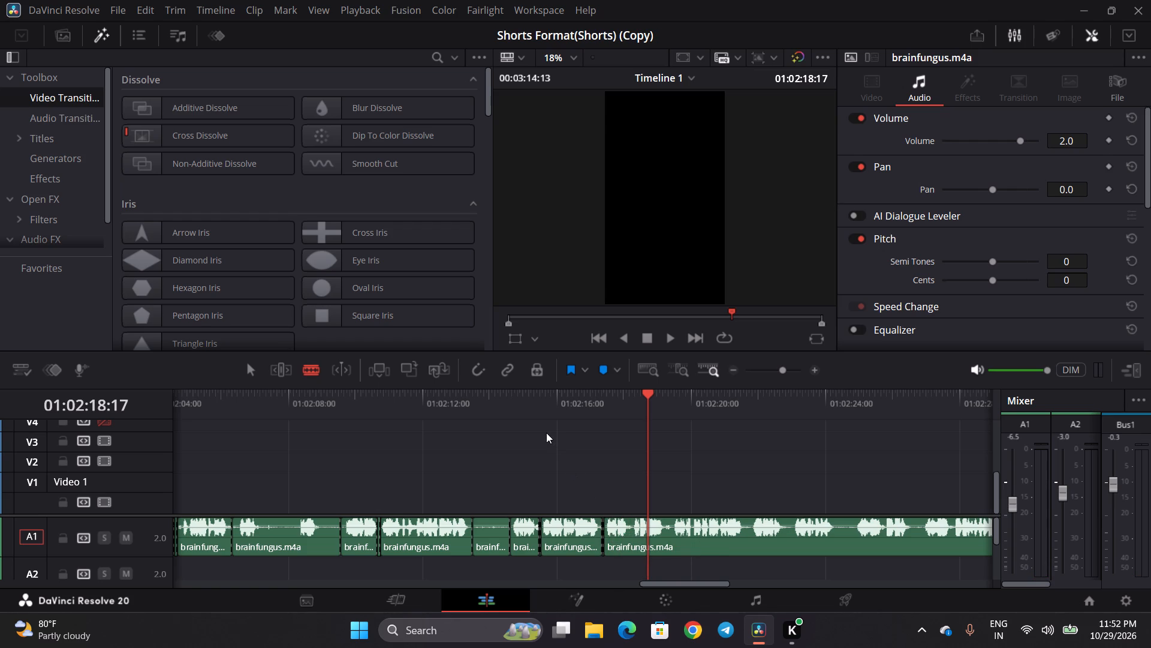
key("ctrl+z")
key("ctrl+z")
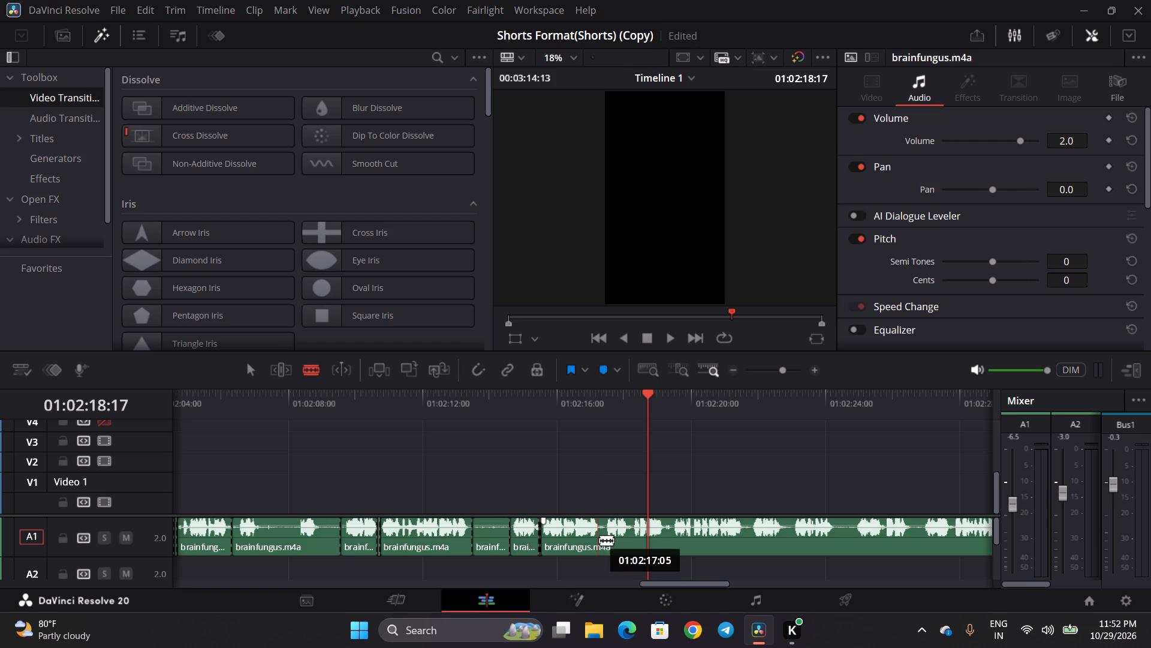
Split the A1 audio on both sides of the short pause, at about 01:02:17:05 and 01:02:17:10.
left_click(602, 542, "ctrl")
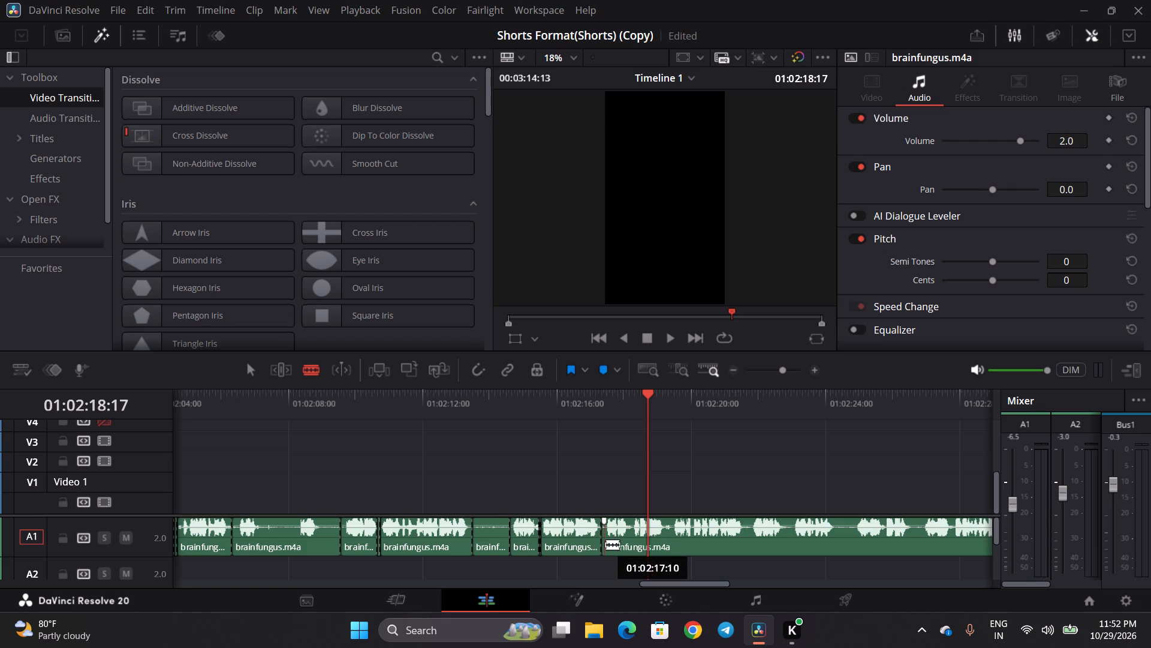
left_click(605, 544, "ctrl")
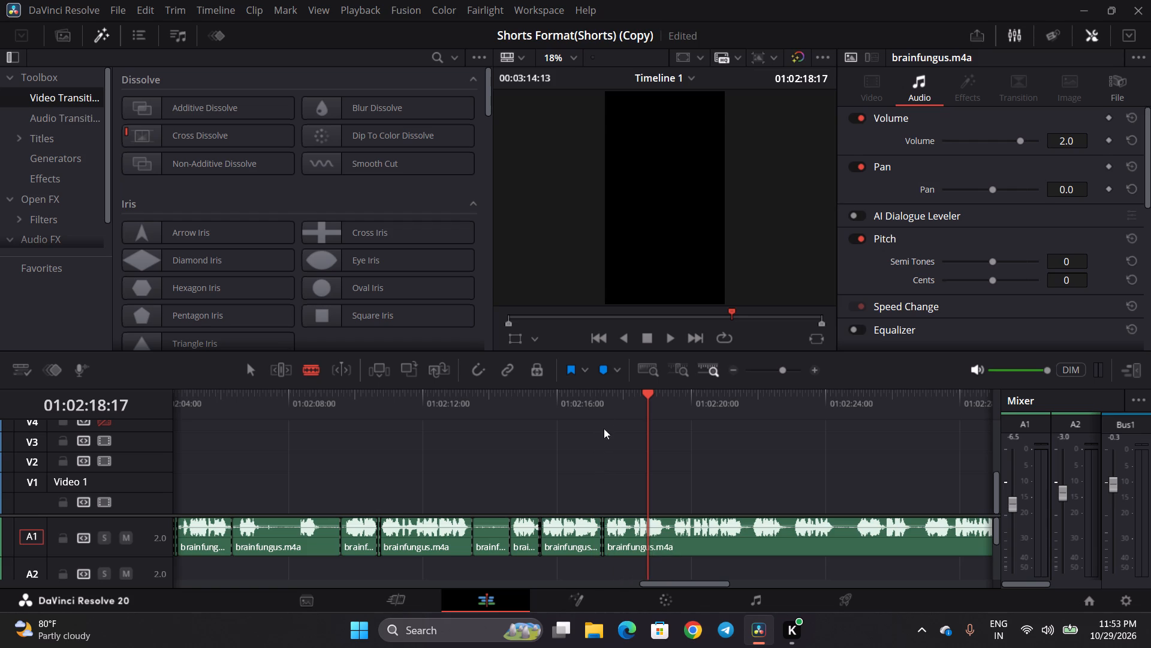
Play the A1 audio from about 01:02:17:10 and split it at both edges of the small gap around 01:02:19:07.
left_click(609, 407, "ctrl")
key("ctrl+space")
key("space")
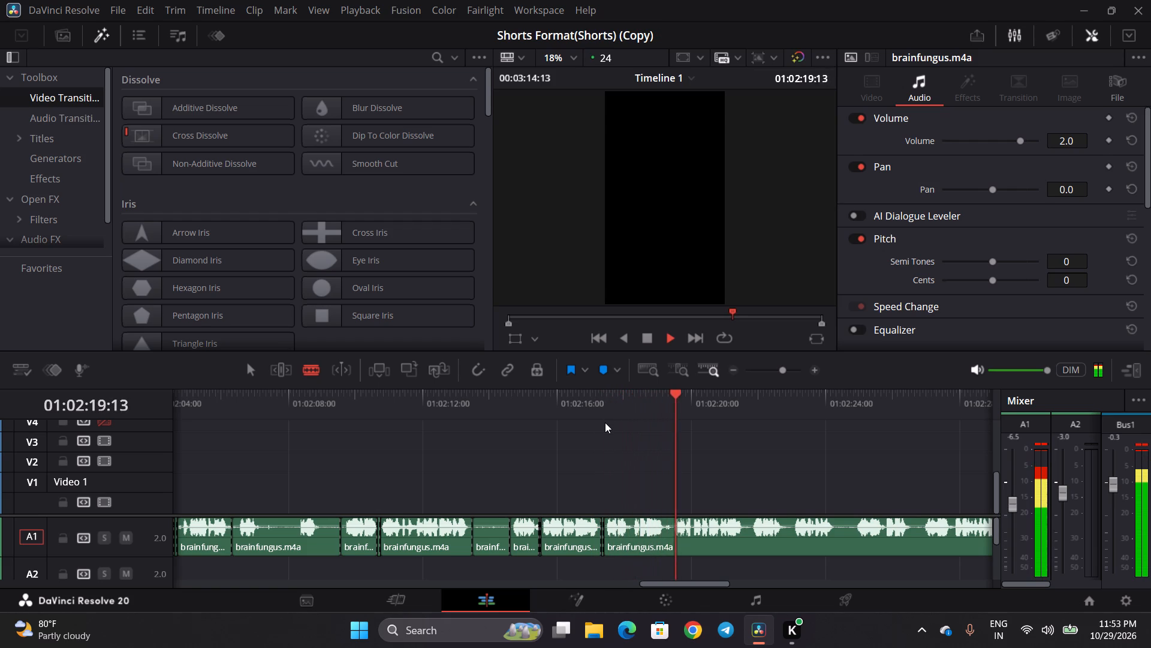
key("space")
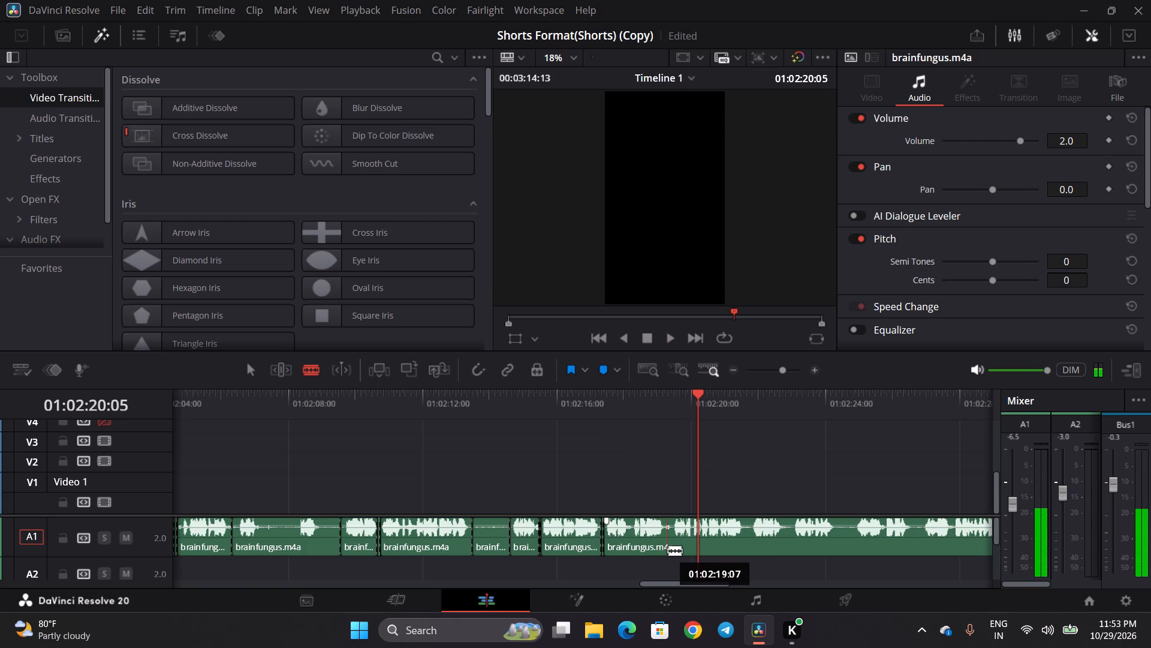
left_click(668, 550)
left_click(670, 548)
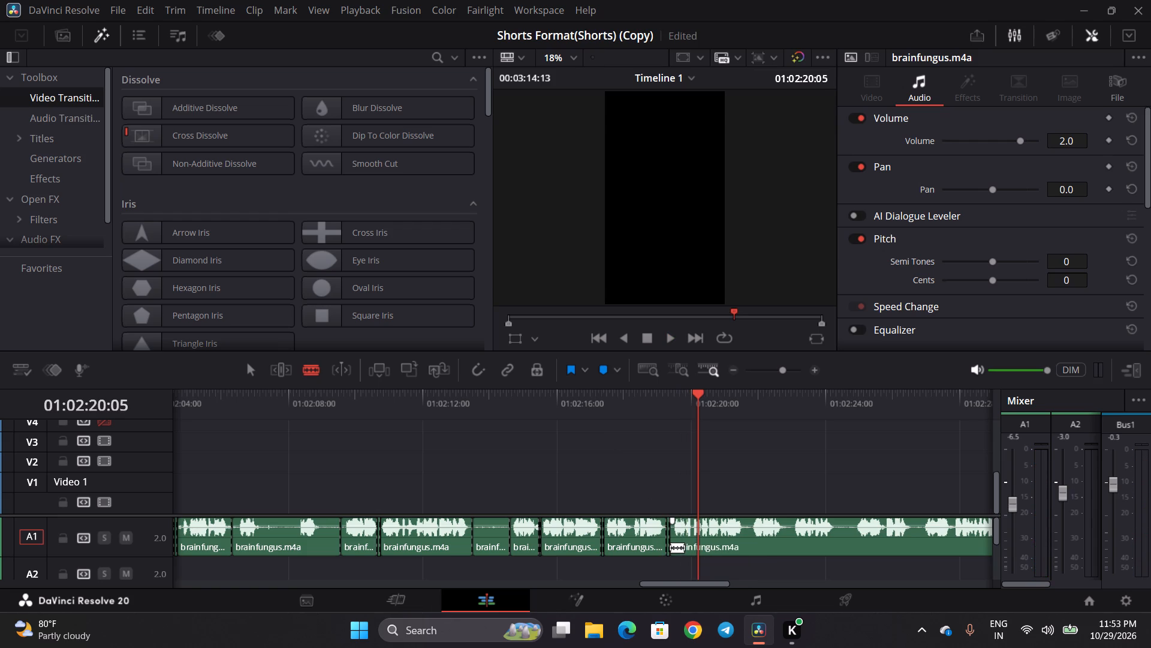
Play the A1 audio from 01:02:20:05 and split it at both edges of the small gap around 01:02:21:16.
key("space")
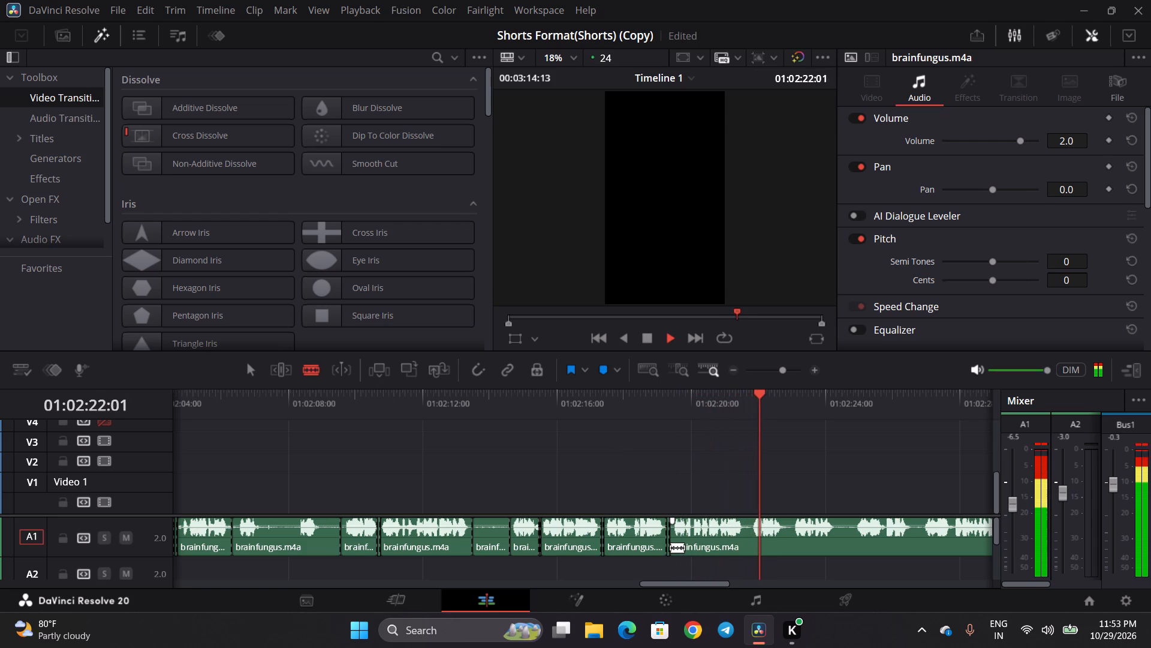
key("space")
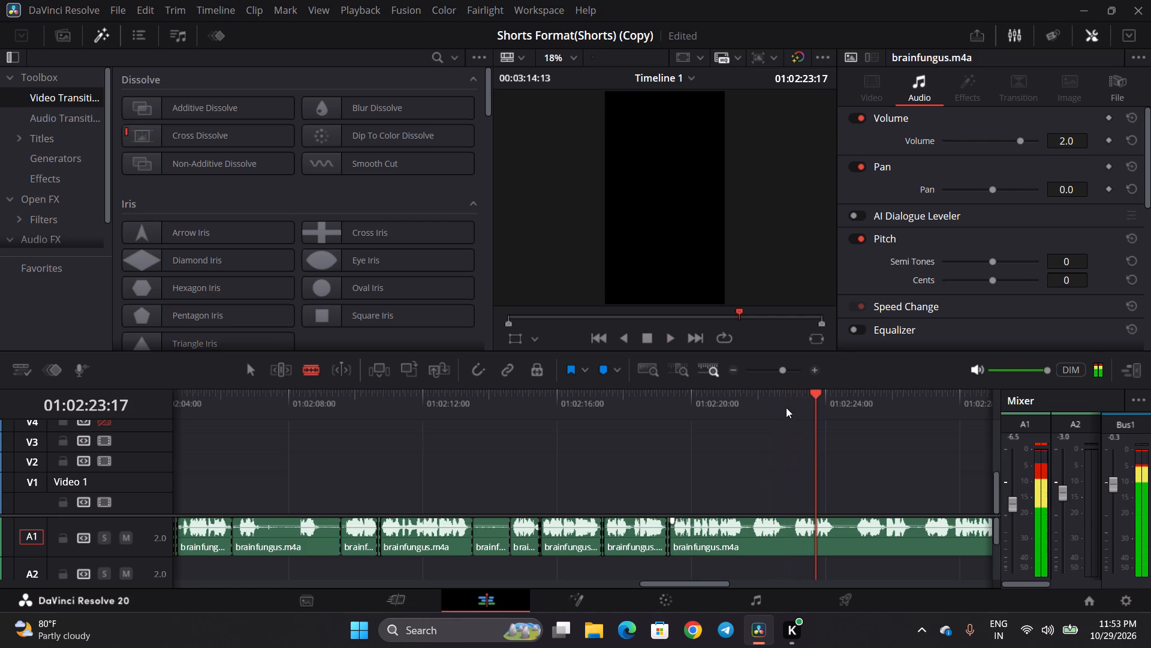
left_click(746, 542)
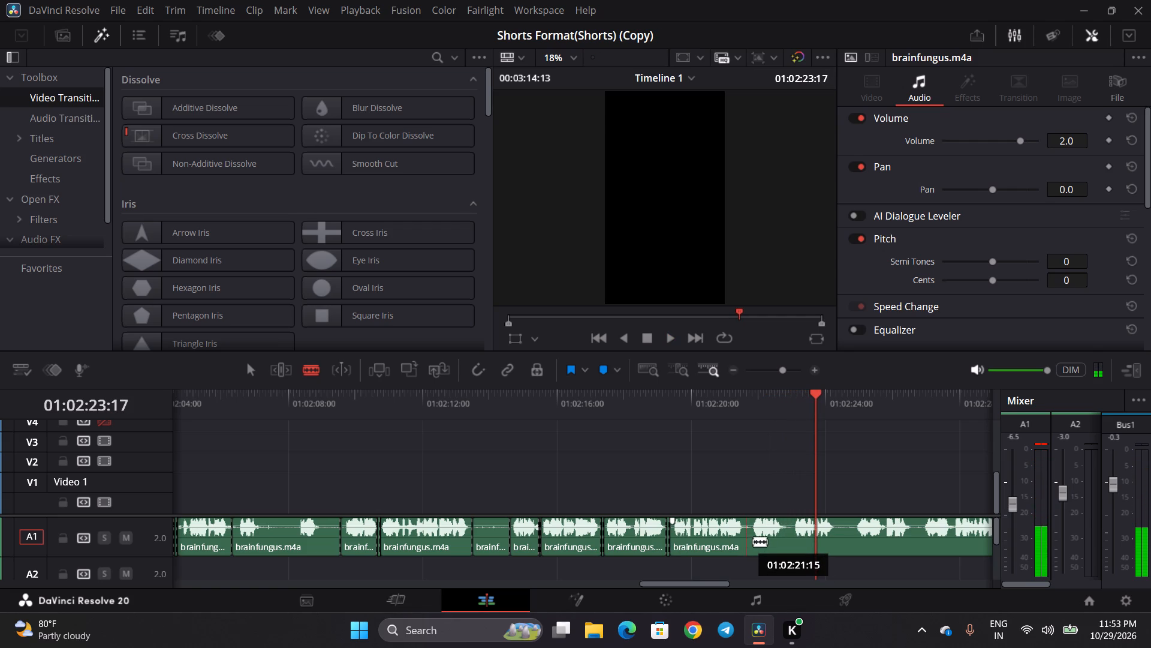
left_click(751, 541)
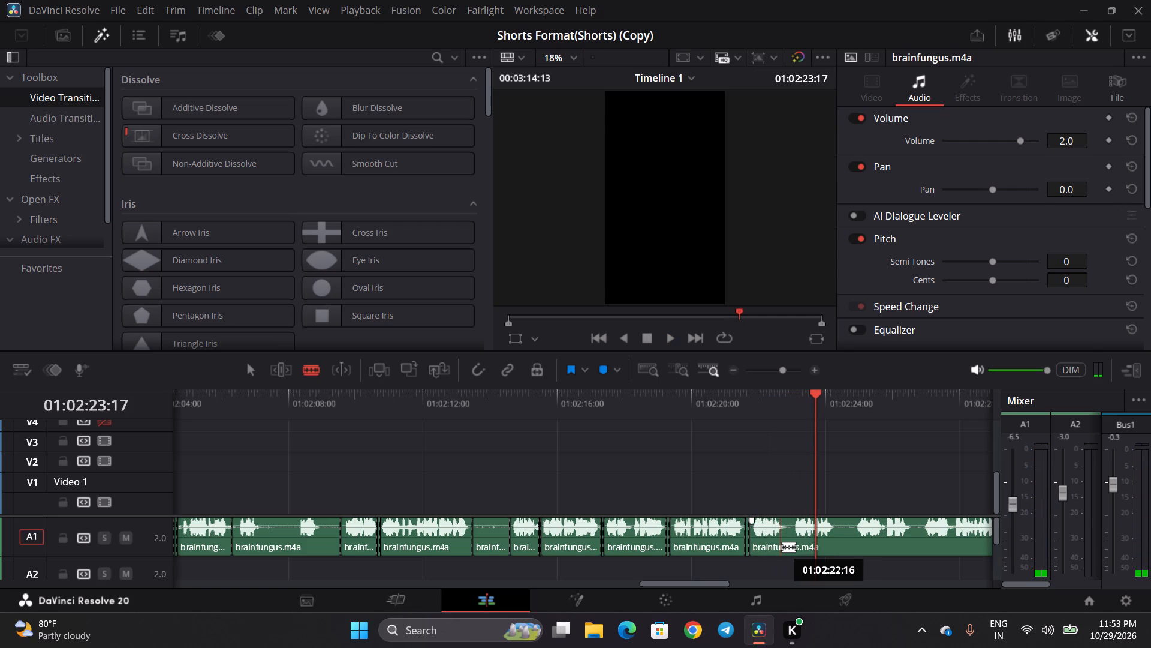
Split the A1 audio on both sides of the short pause, at about 01:02:22:20 and 01:02:23:00.
left_click(787, 548)
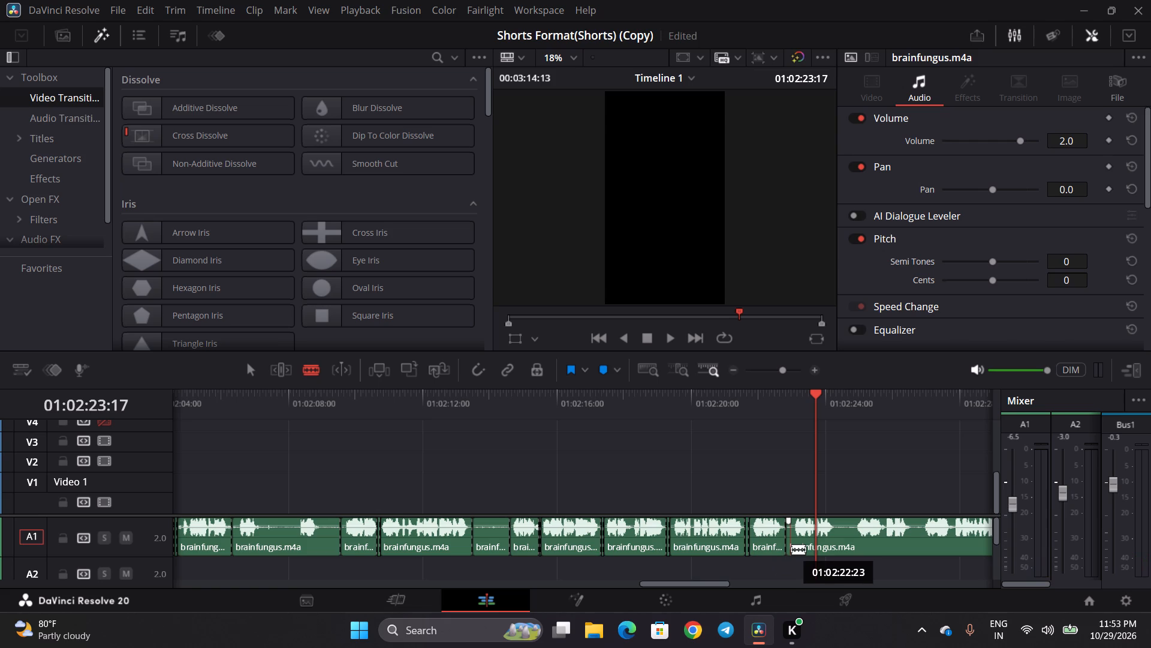
double_click(791, 549)
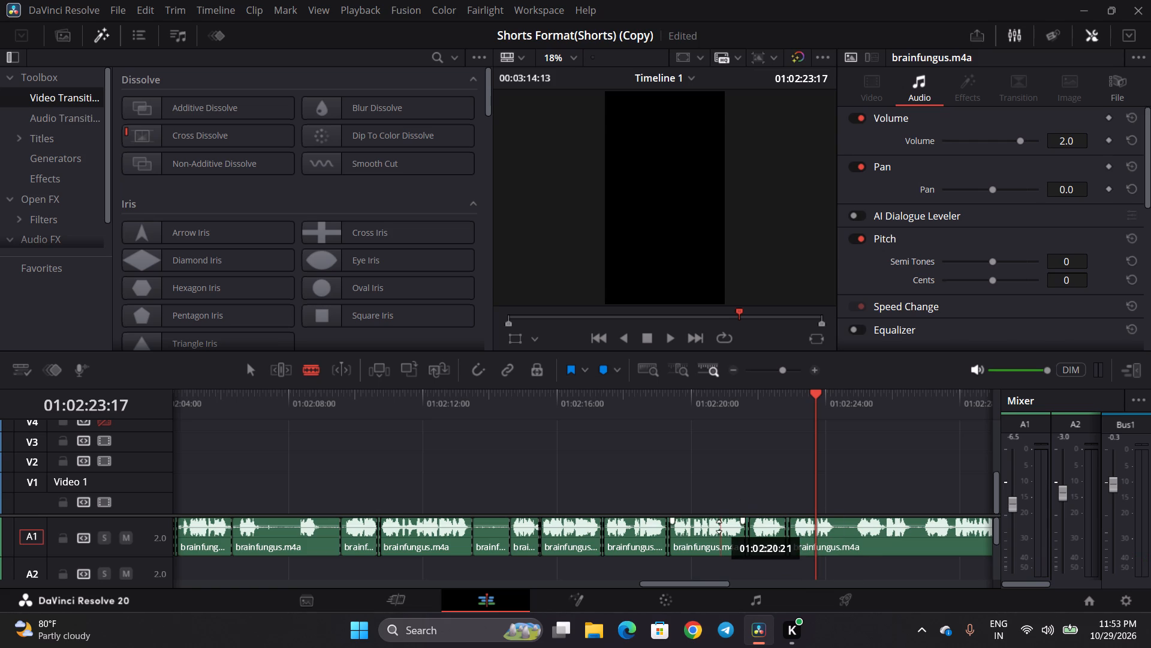
key("ctrl+z")
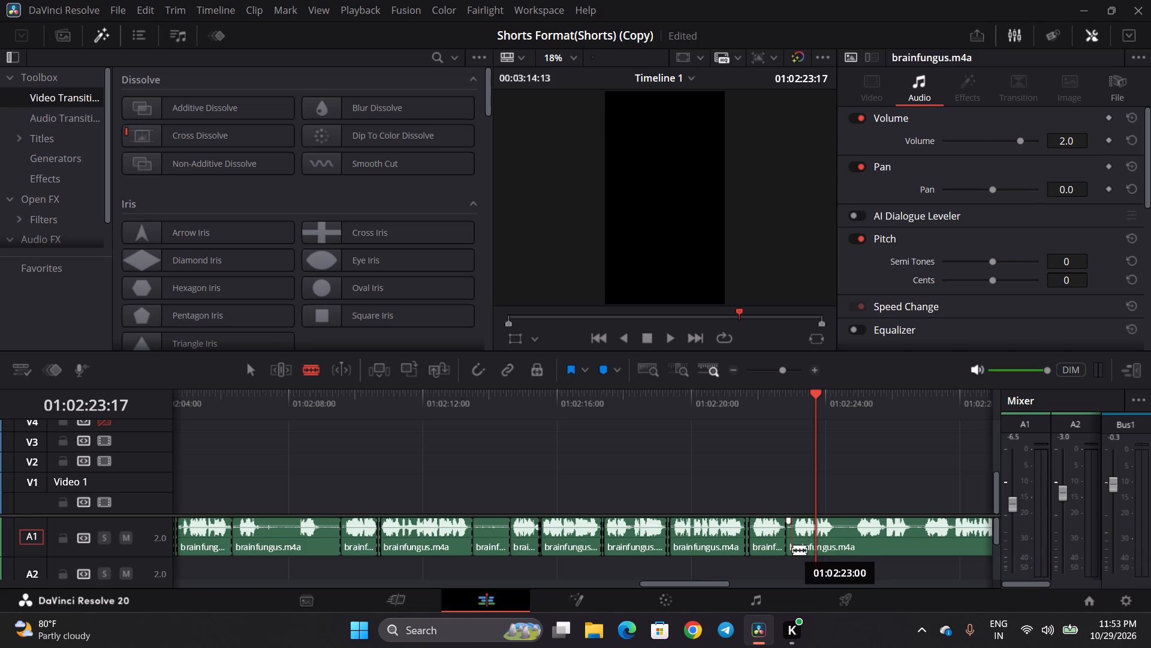
left_click(792, 549)
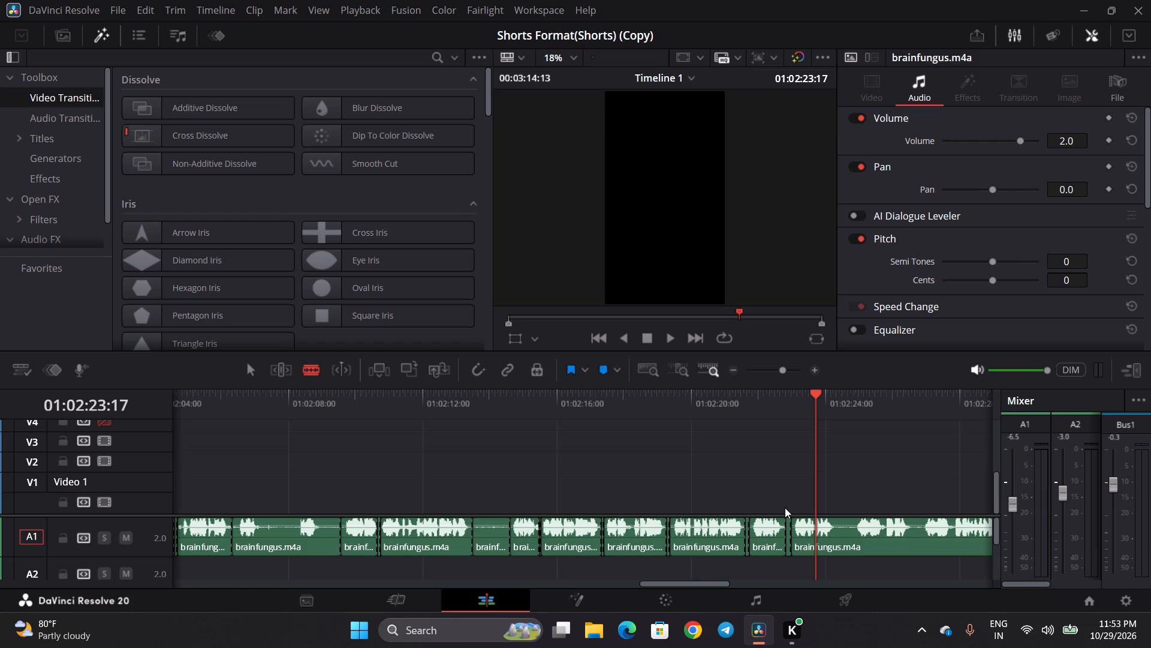
Play the A1 audio from about 01:02:23:00 and split it where the pause begins, at about 01:02:24:09.
left_click(792, 400)
key("space")
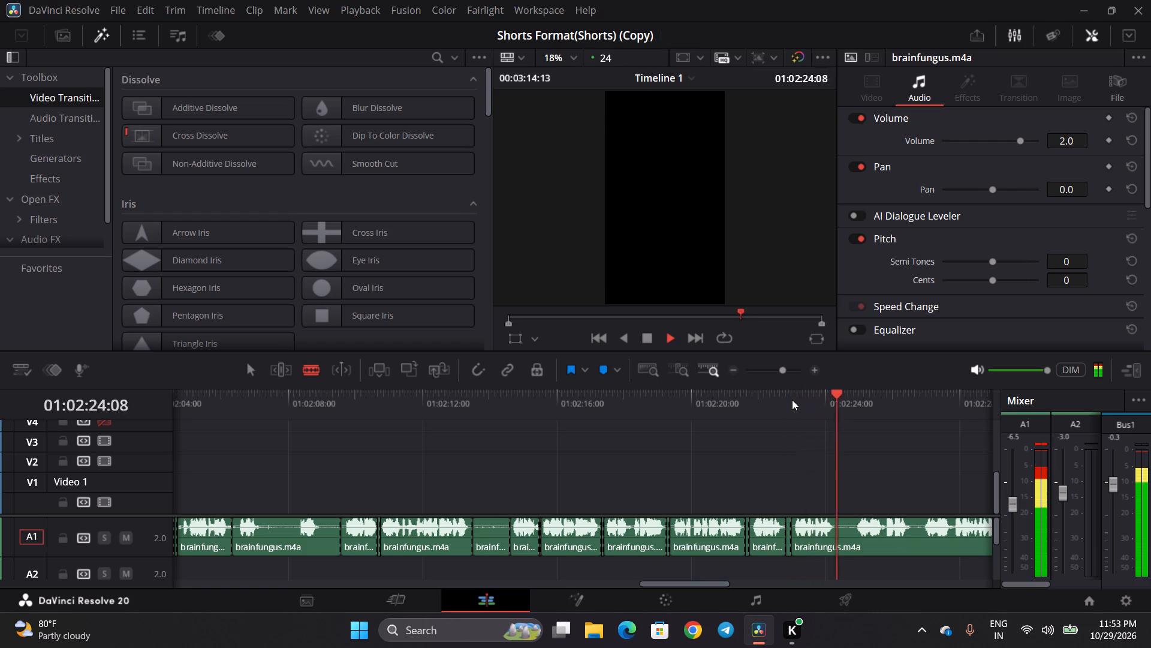
key("space")
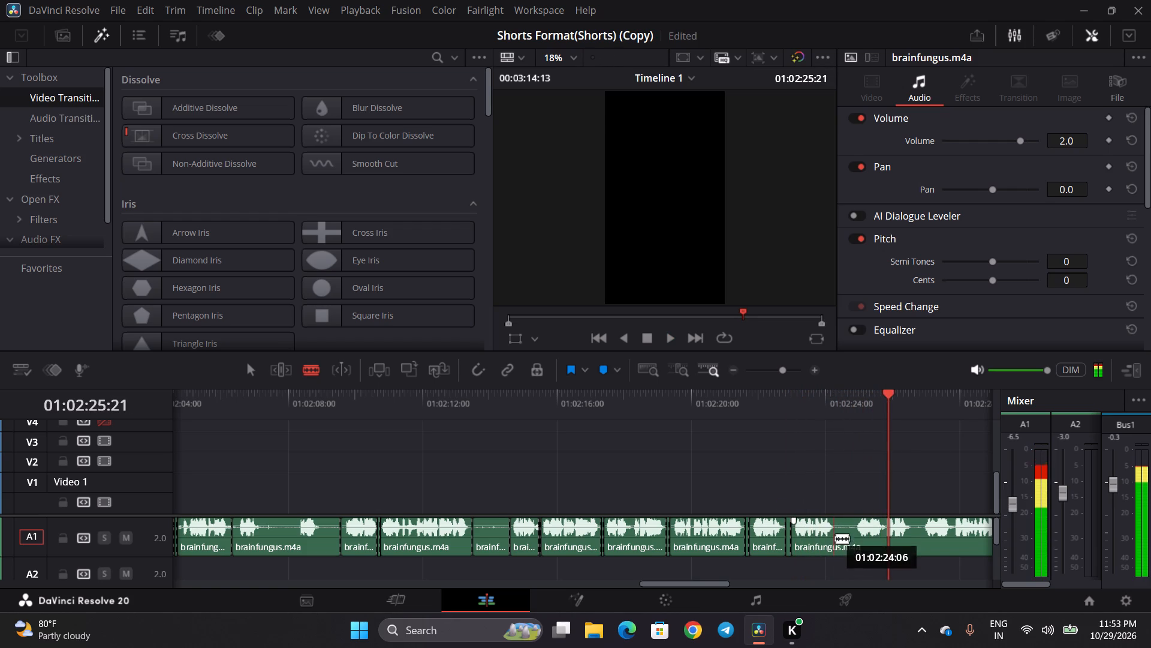
left_click(839, 547)
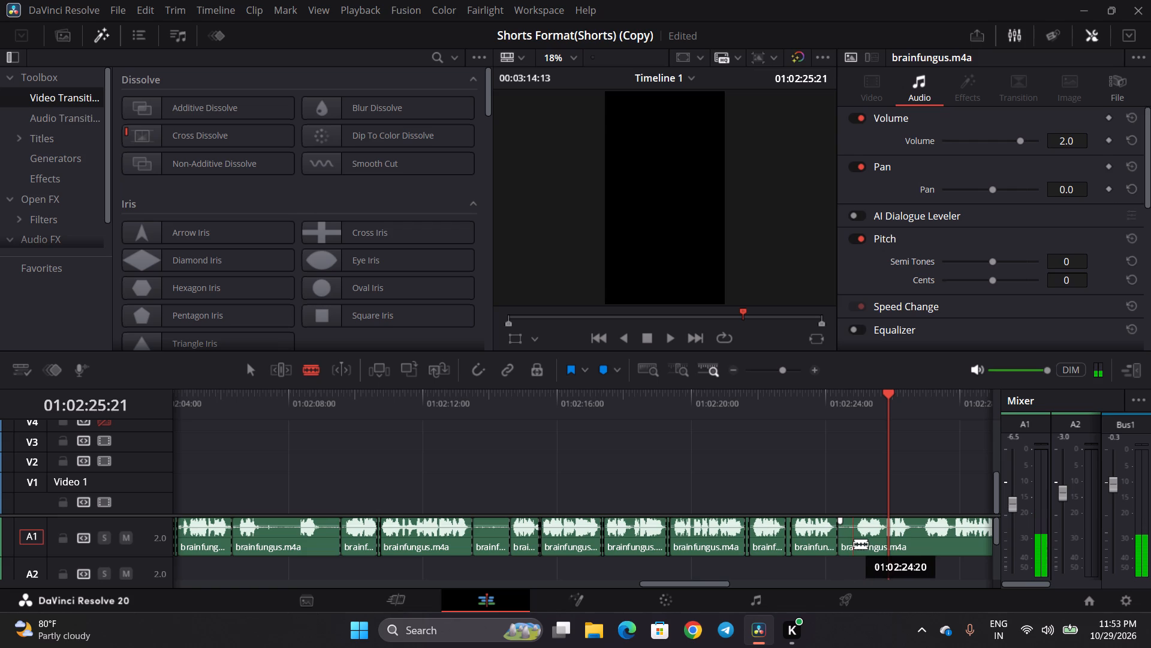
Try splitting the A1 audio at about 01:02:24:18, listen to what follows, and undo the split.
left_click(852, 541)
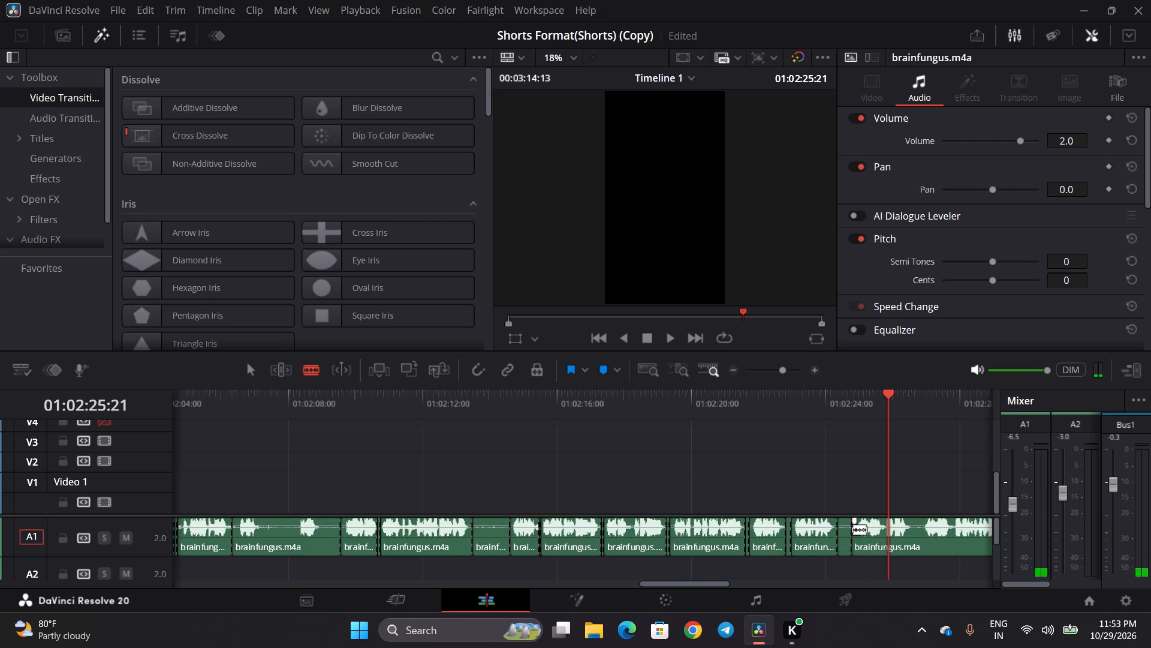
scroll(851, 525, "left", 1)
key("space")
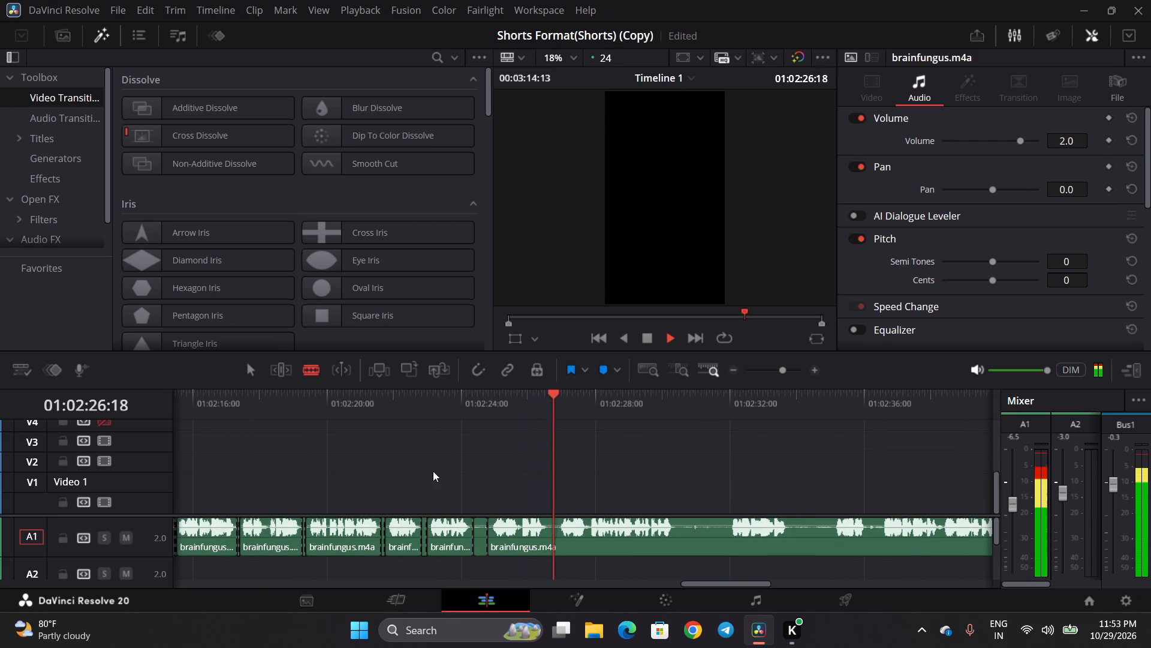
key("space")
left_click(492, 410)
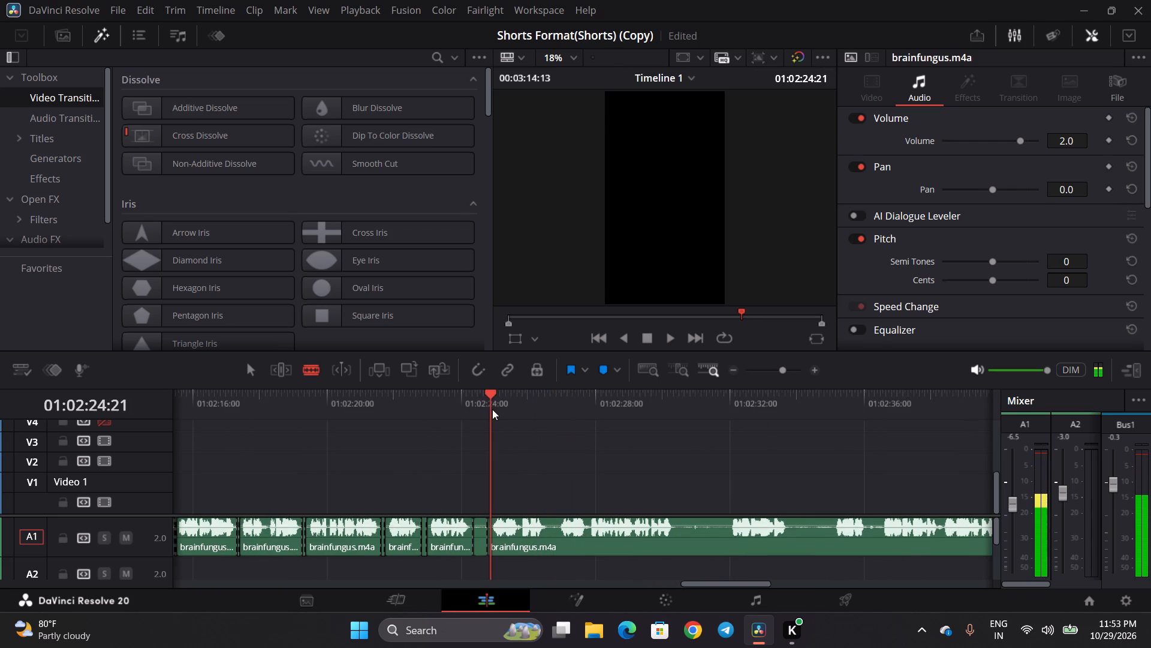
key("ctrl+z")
Play the A1 audio from 01:02:24:21 and split it at about 01:02:26:19 and 01:02:30:09.
key("space")
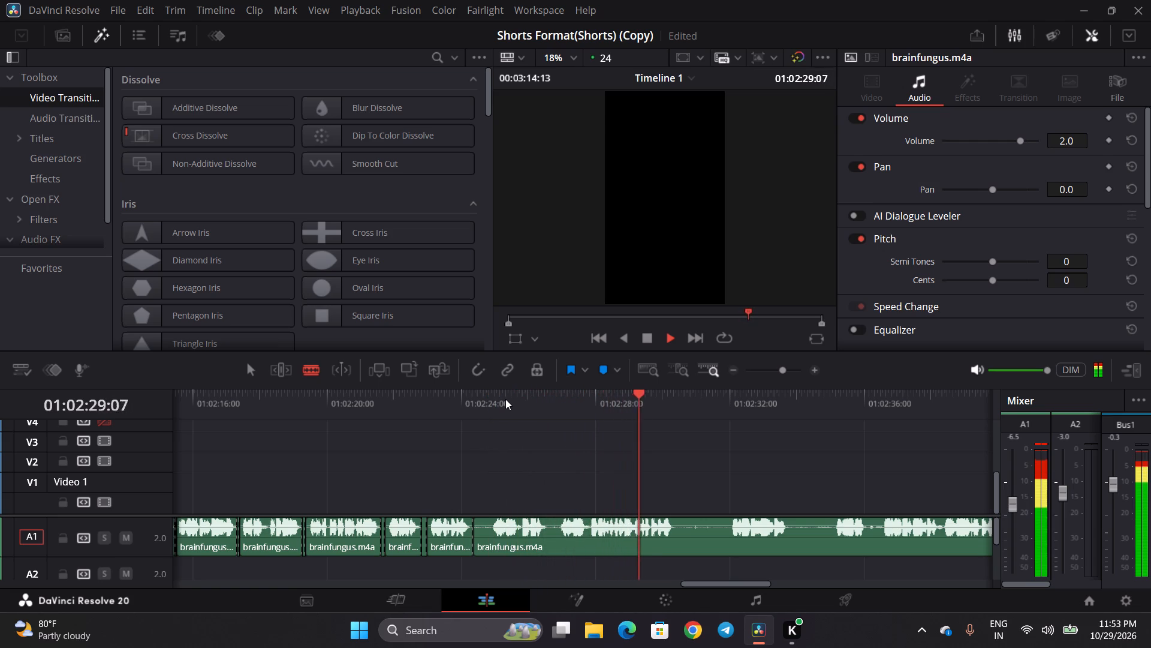
key("space")
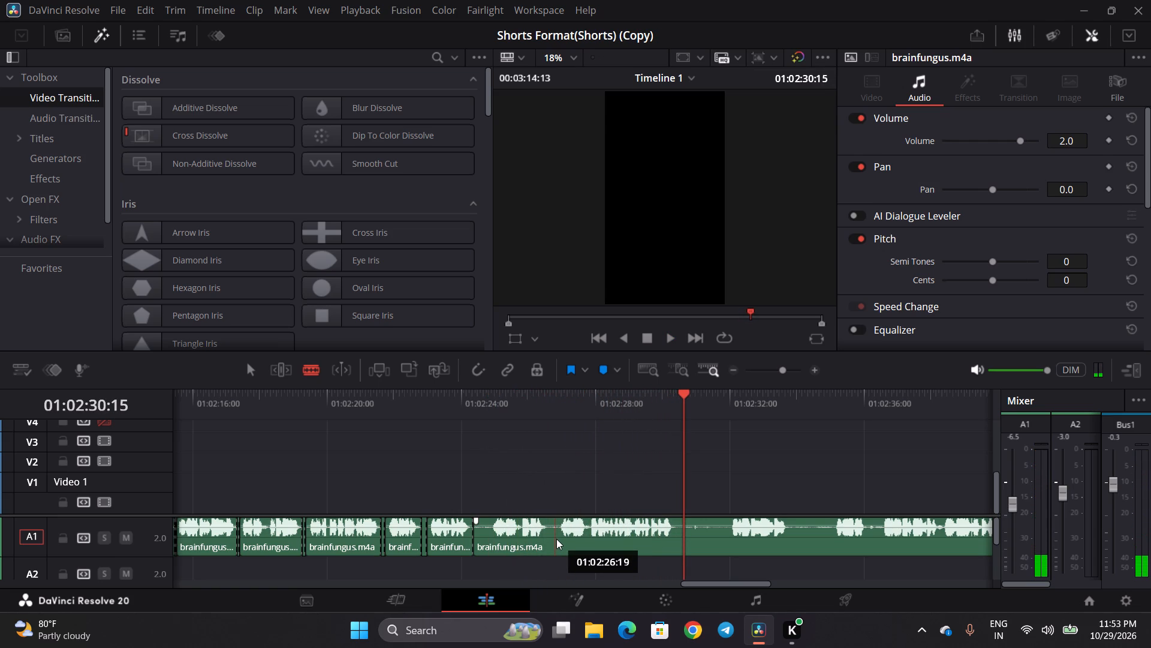
left_click(557, 539)
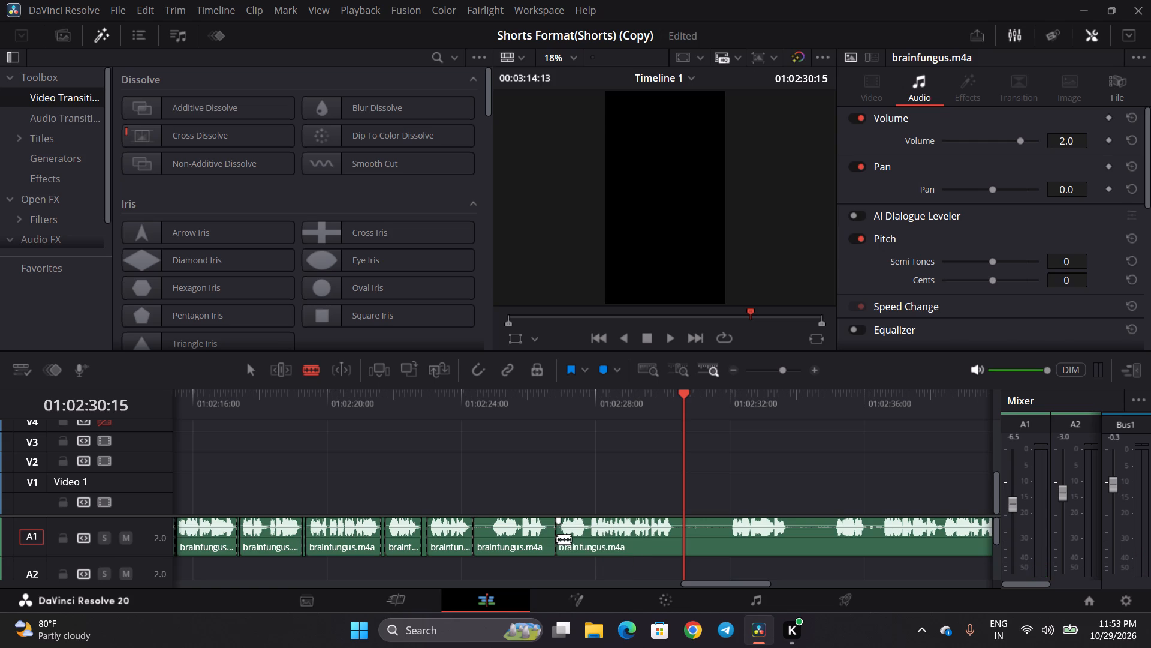
key("space")
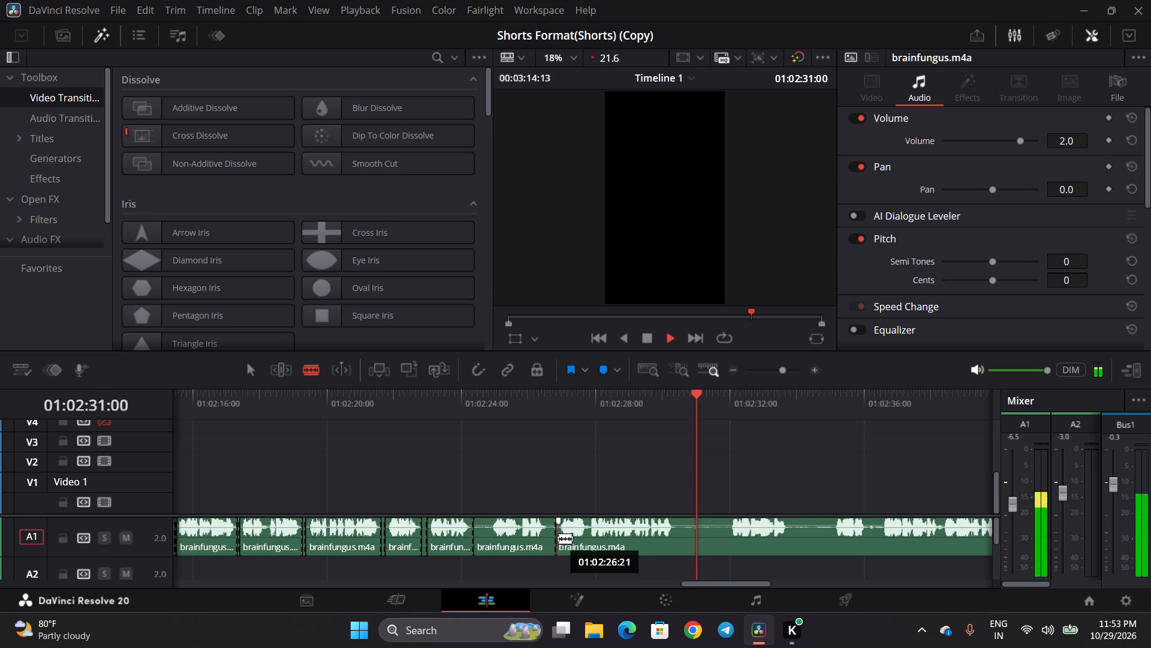
key("space")
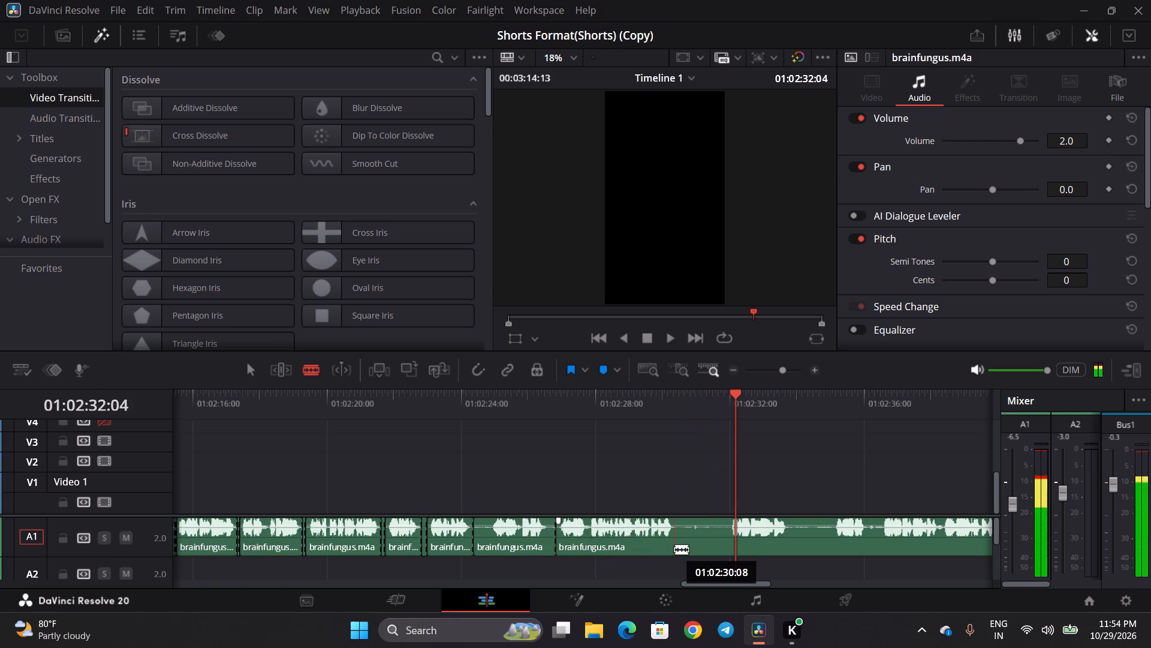
left_click(677, 550)
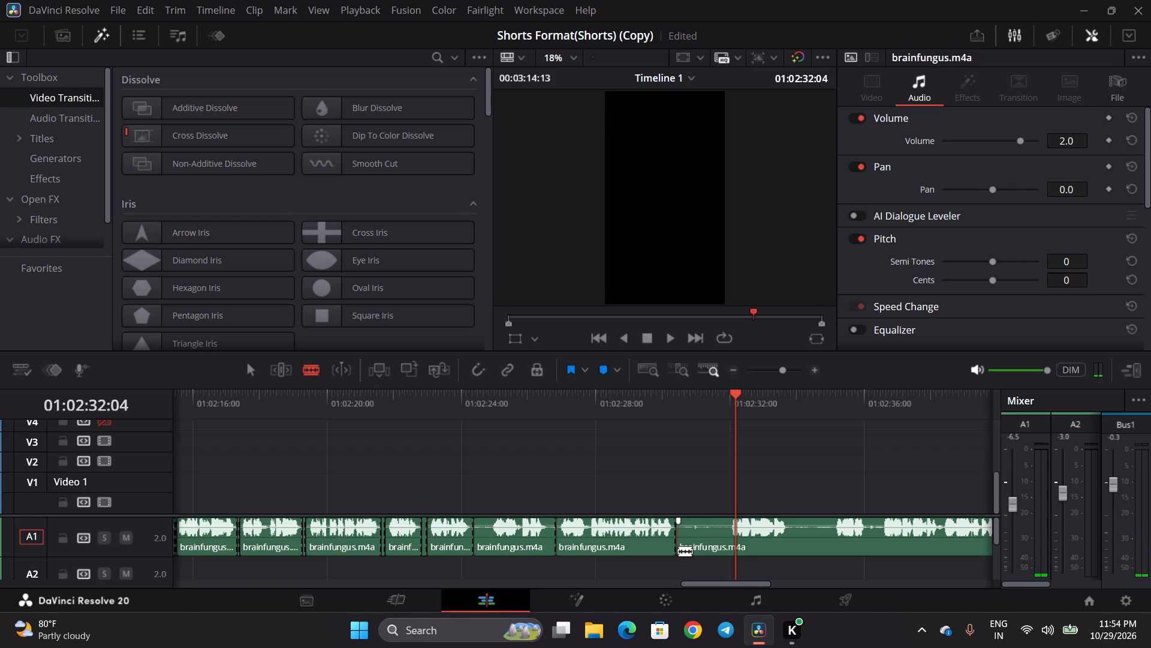
Listen to the A1 audio from about 01:02:32 to 01:02:39 and split it before the phrase starting at about 01:02:36:11.
key("space")
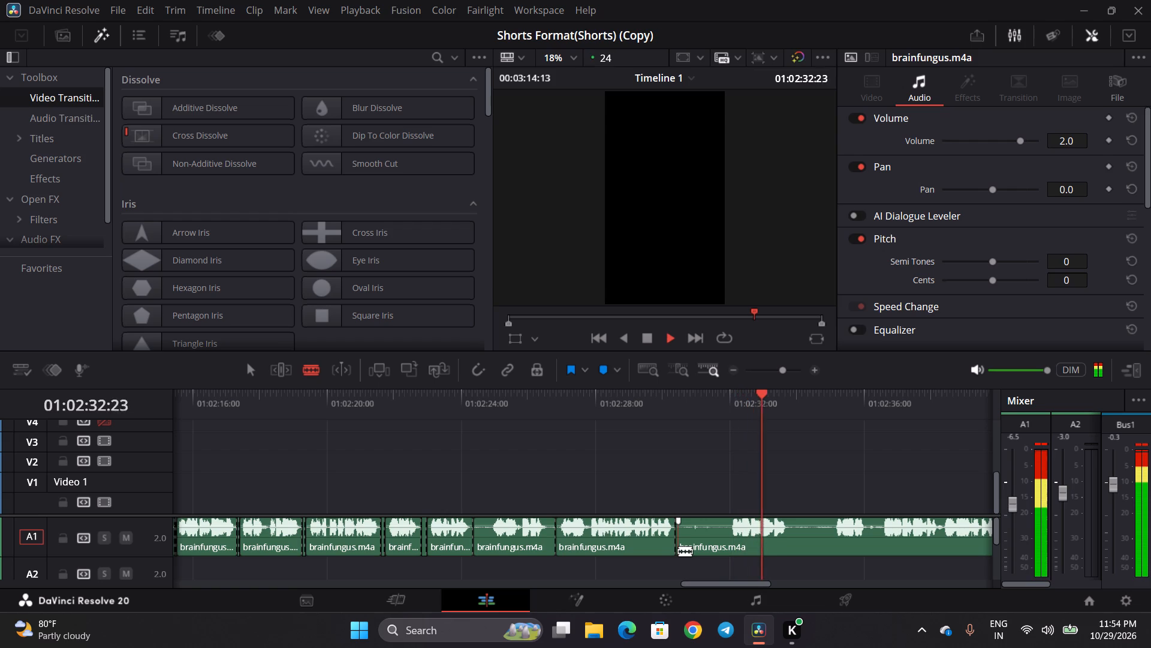
key("space")
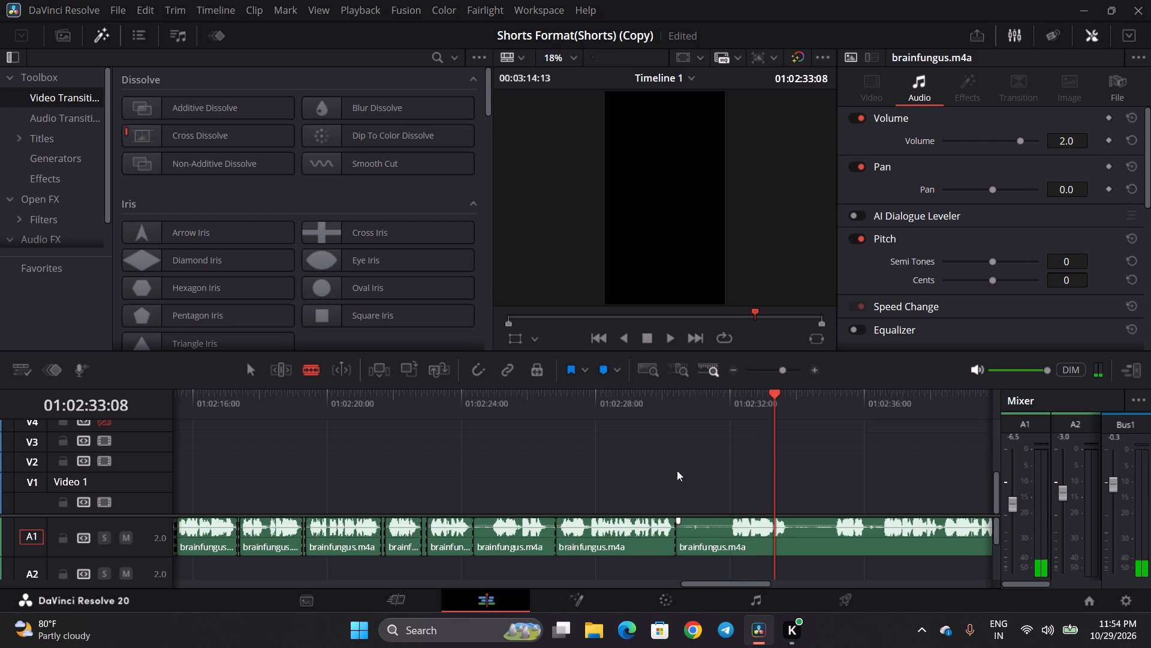
left_click(715, 406)
key("space")
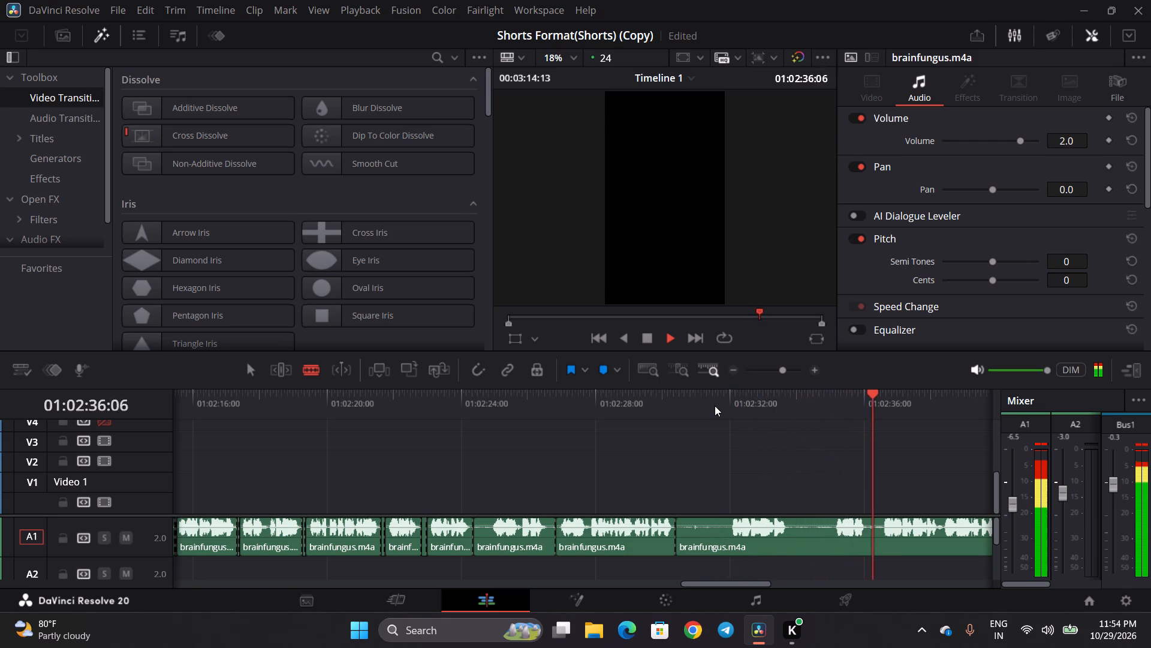
key("space")
scroll(715, 406, "left", 1)
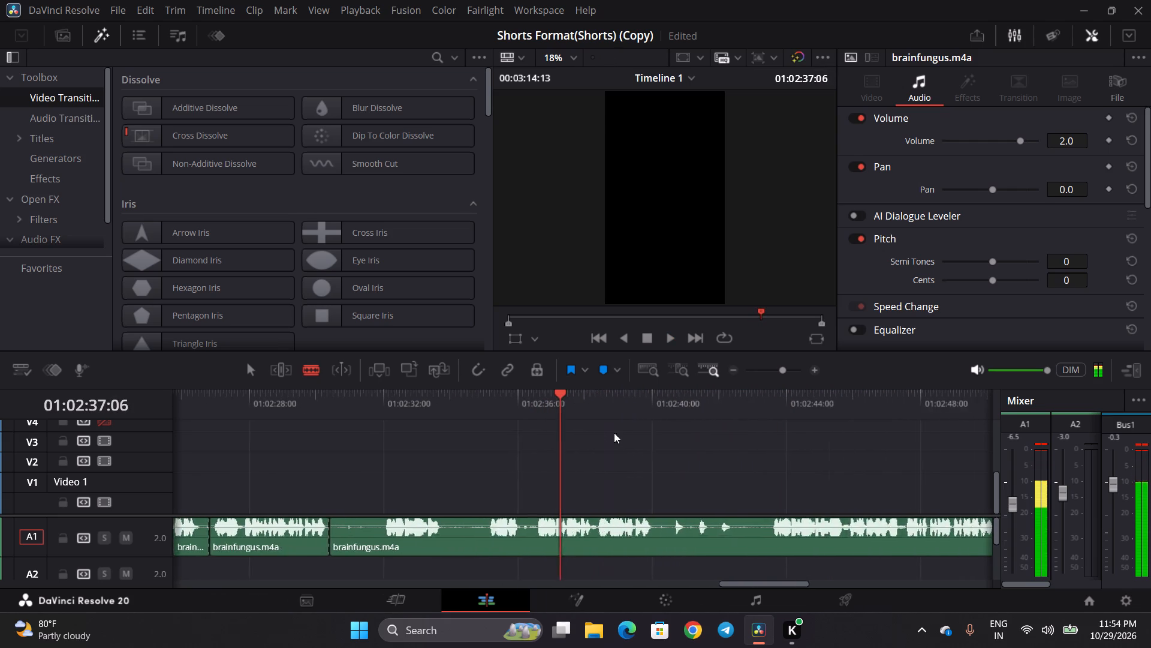
scroll(614, 433, "left", 1)
key("space")
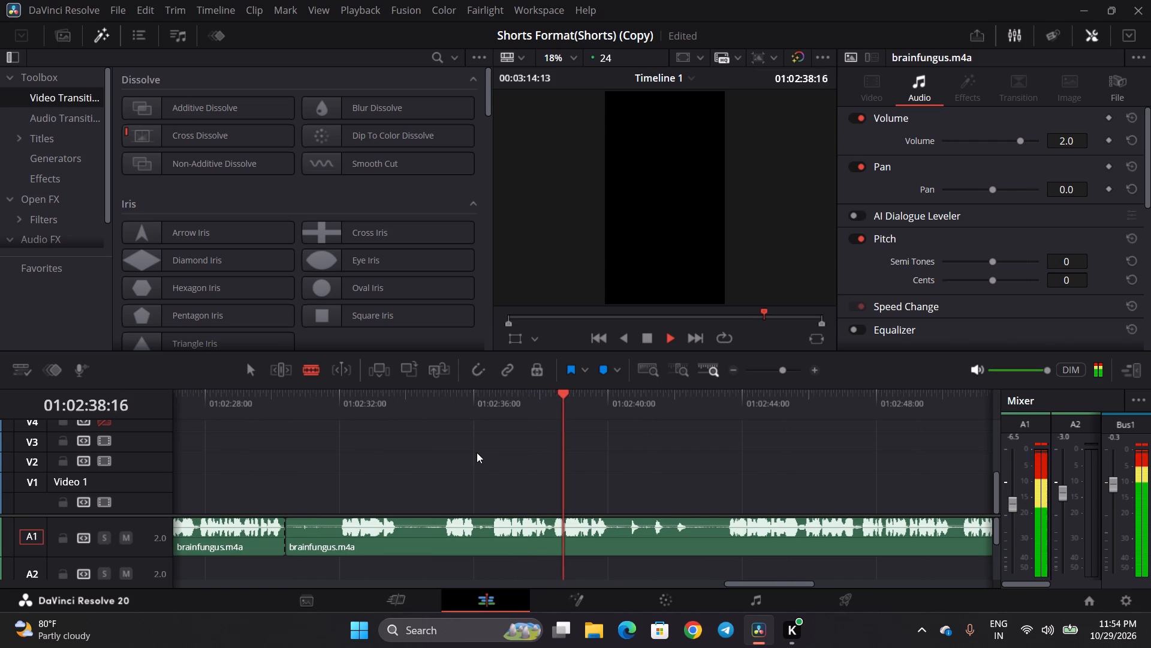
key("space")
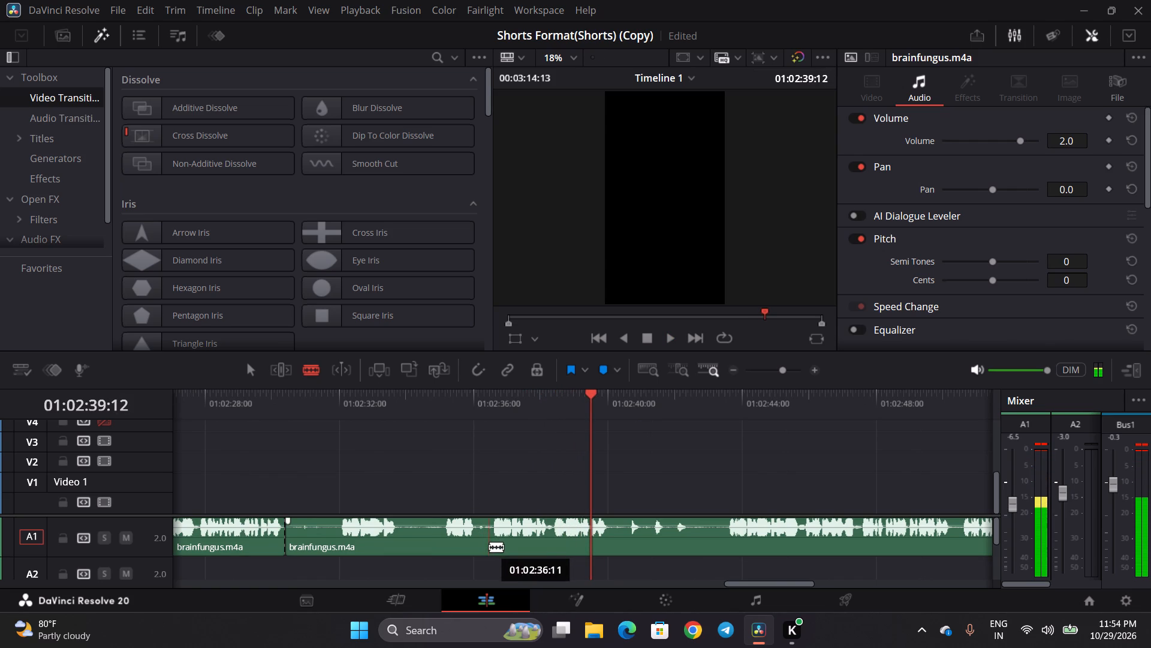
left_click(489, 547)
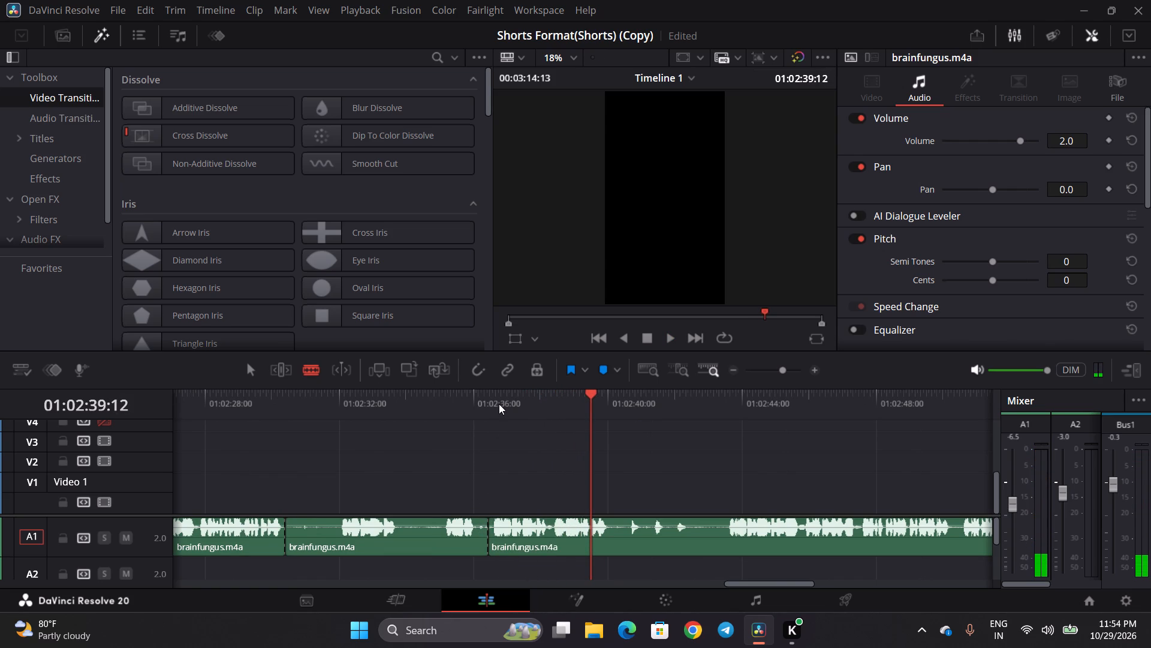
Replay the A1 audio from about 01:02:36:10 and split it at both edges of the small gap around 01:02:38:07.
left_click(499, 404)
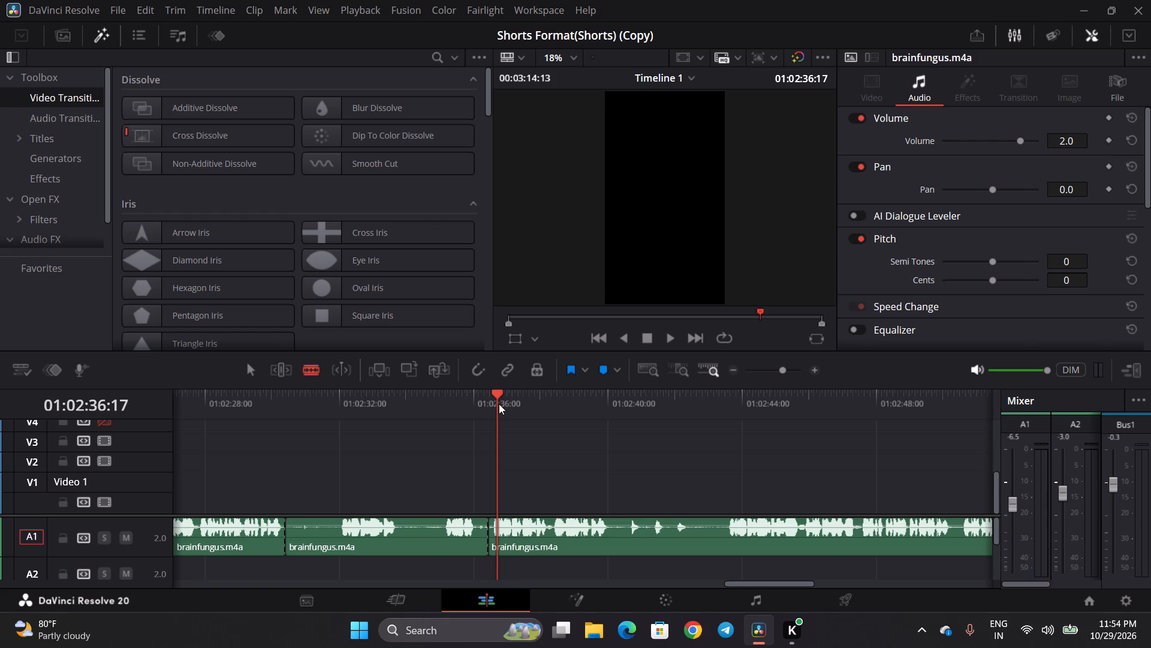
left_click(488, 401)
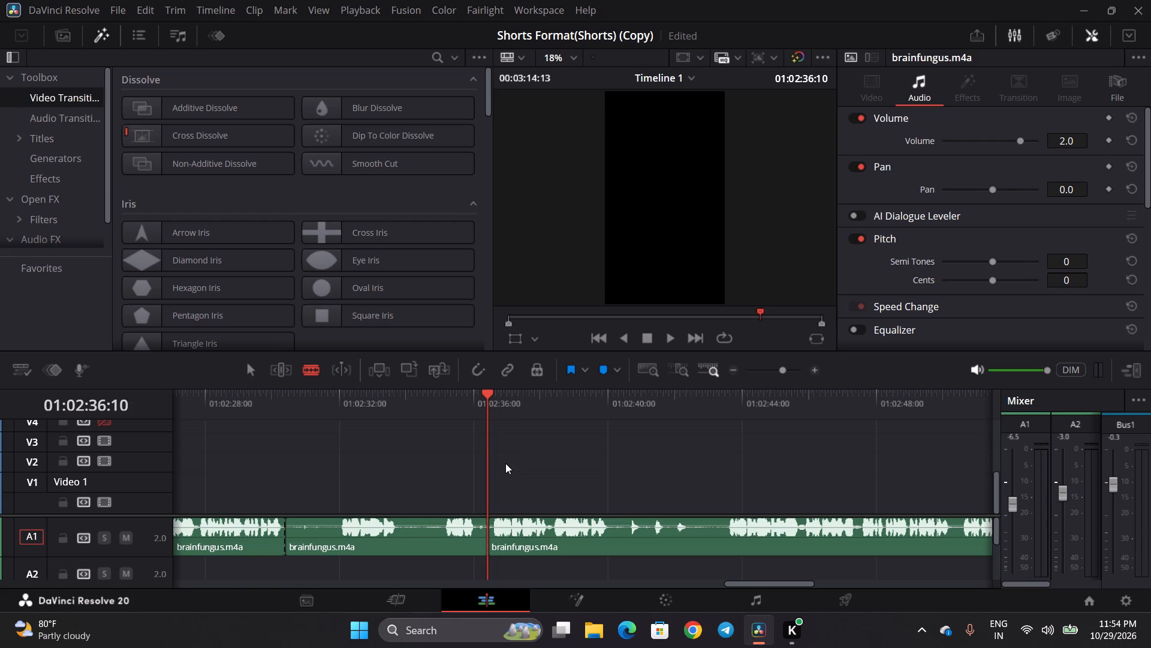
key("space")
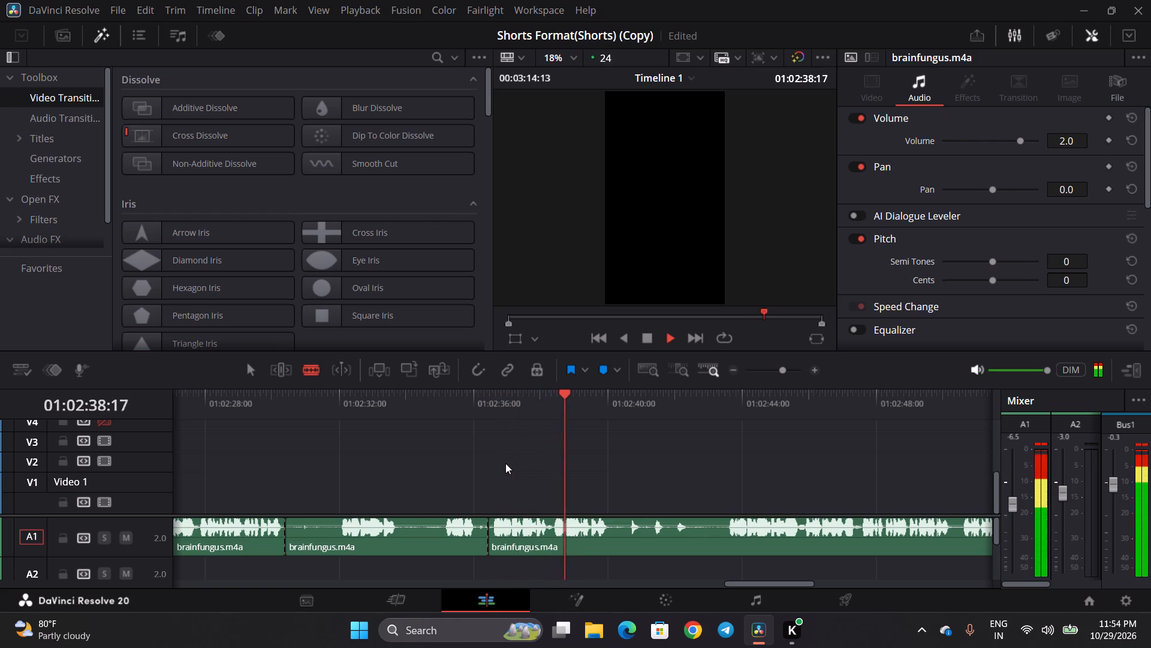
key("space")
left_click(539, 408)
key("space")
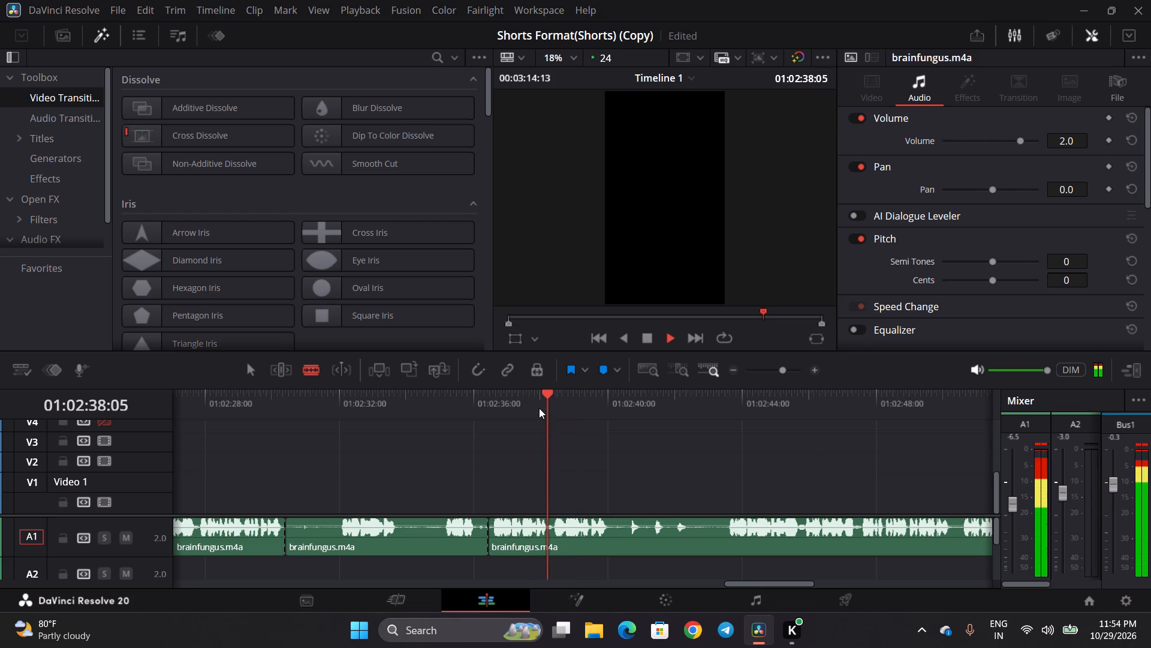
key("space")
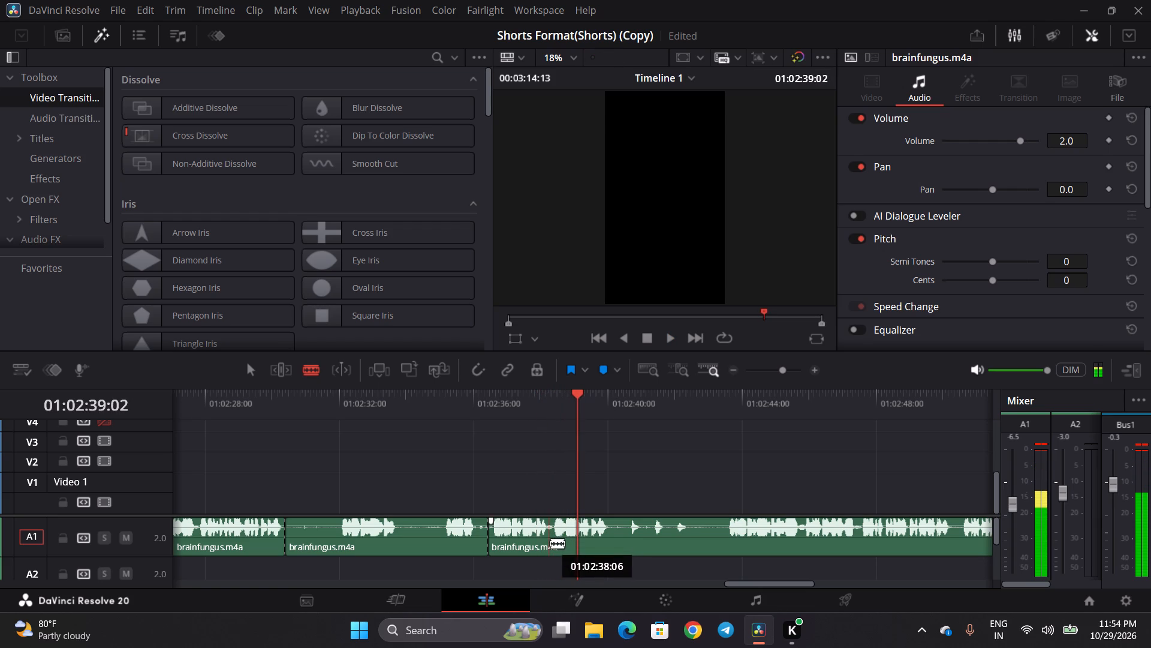
left_click(496, 404)
left_click(494, 404)
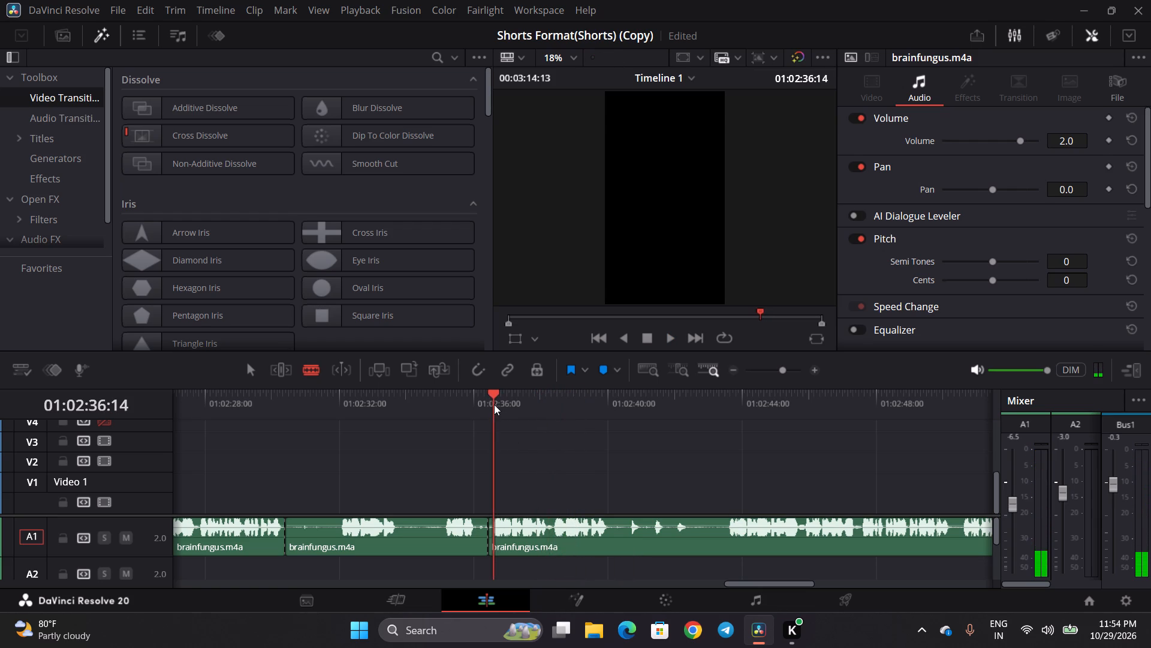
key("space")
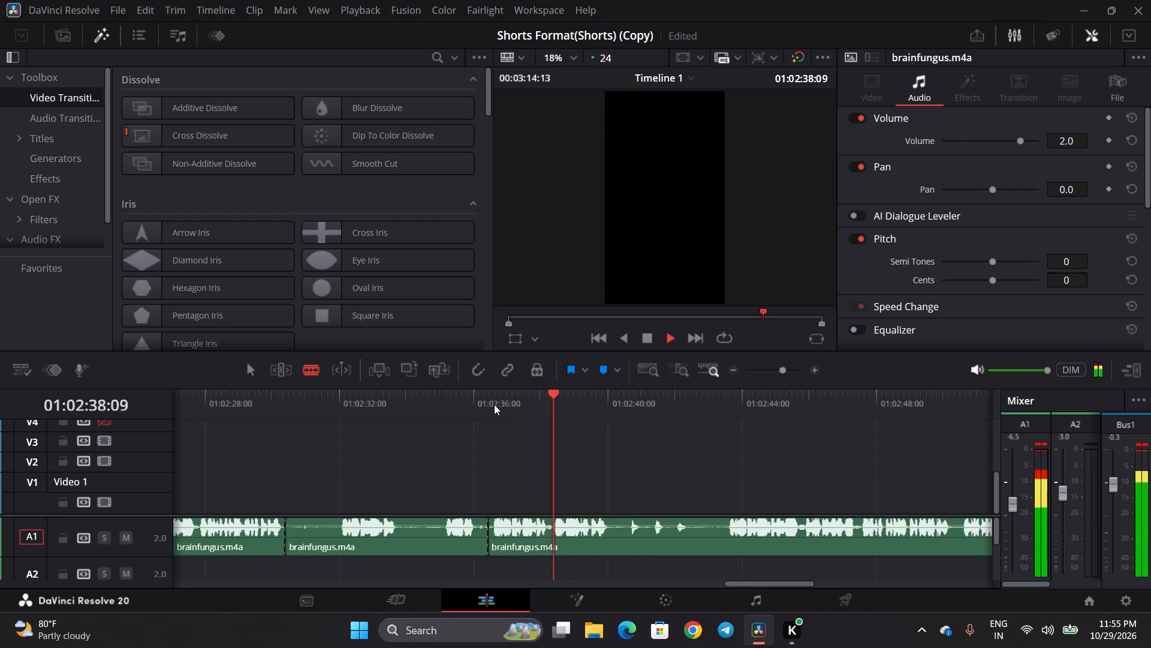
key("space")
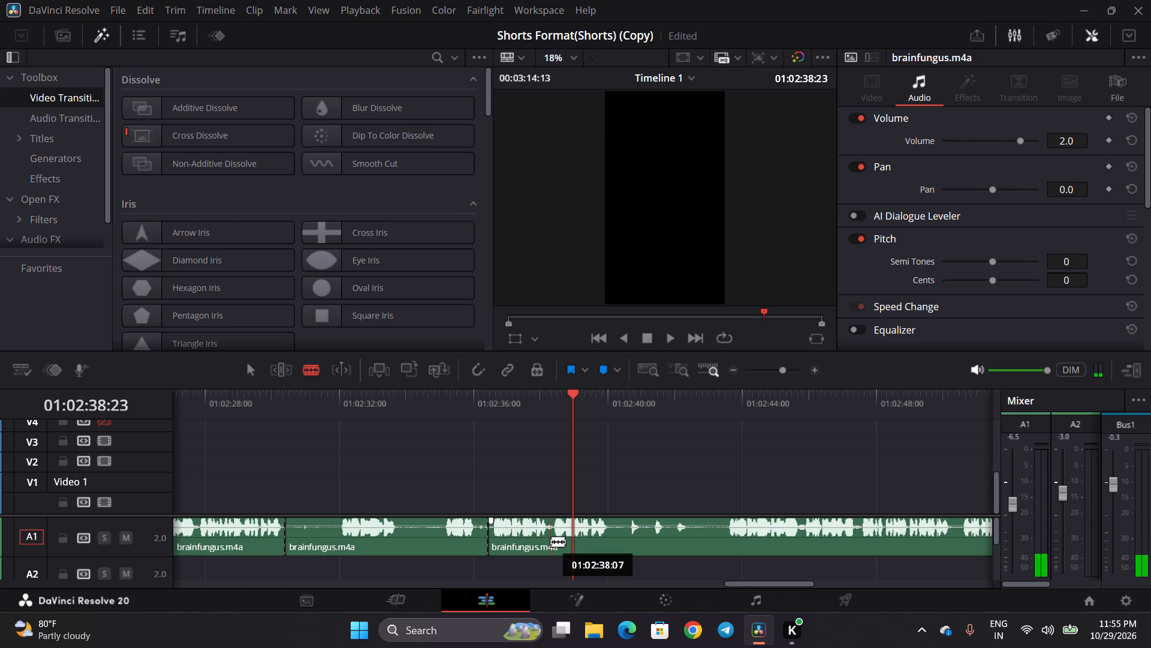
left_click(551, 541)
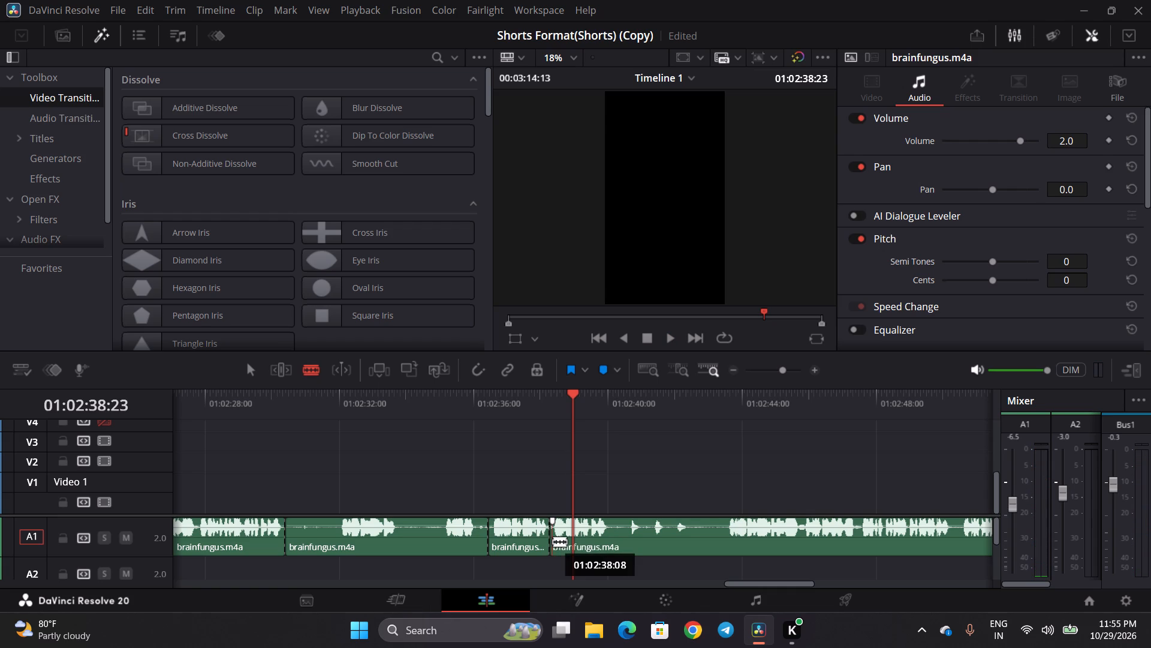
left_click(553, 541)
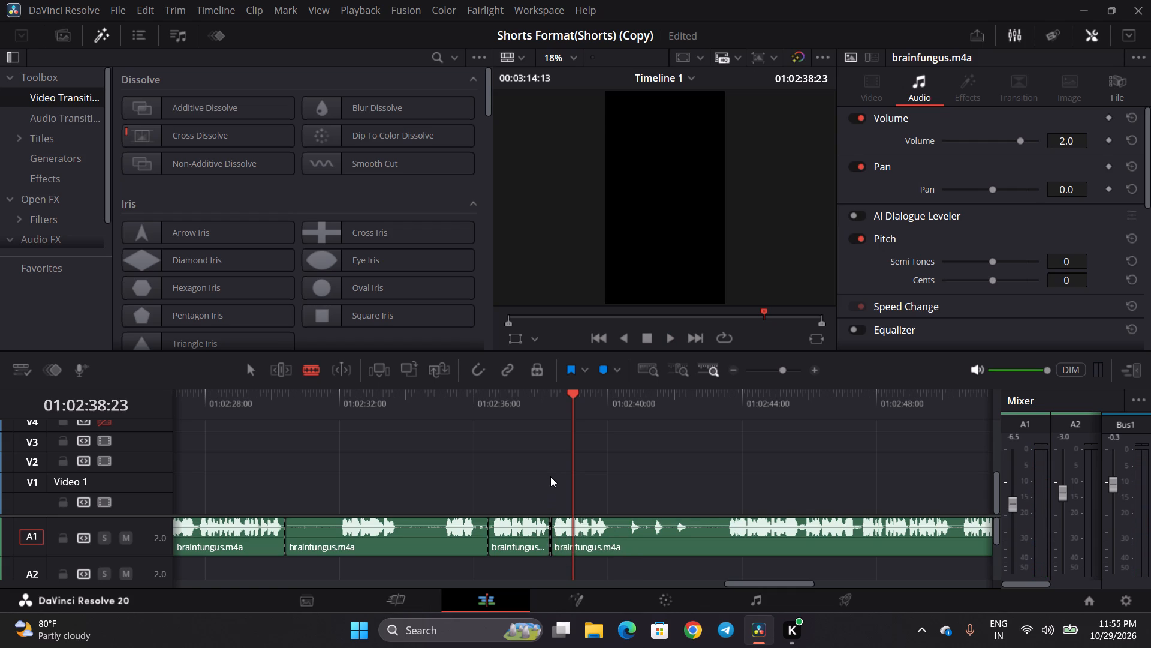
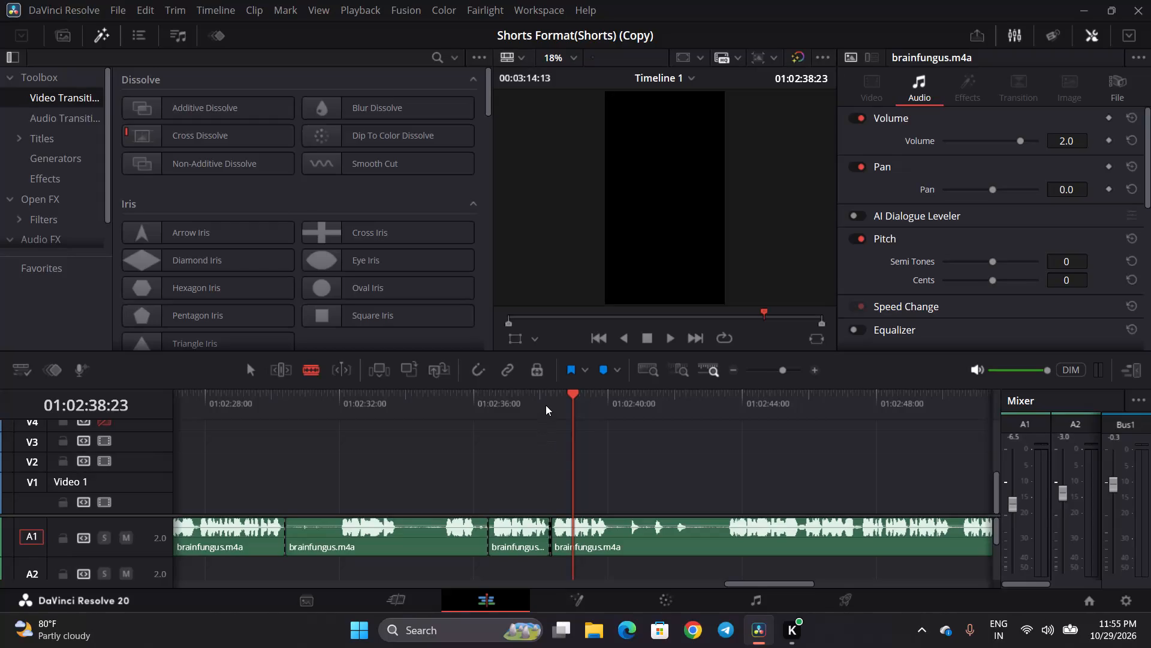
Listen to the A1 audio takes between about 01:02:30 and 01:02:44, replaying the starts of the phrases to compare them.
left_click(546, 405)
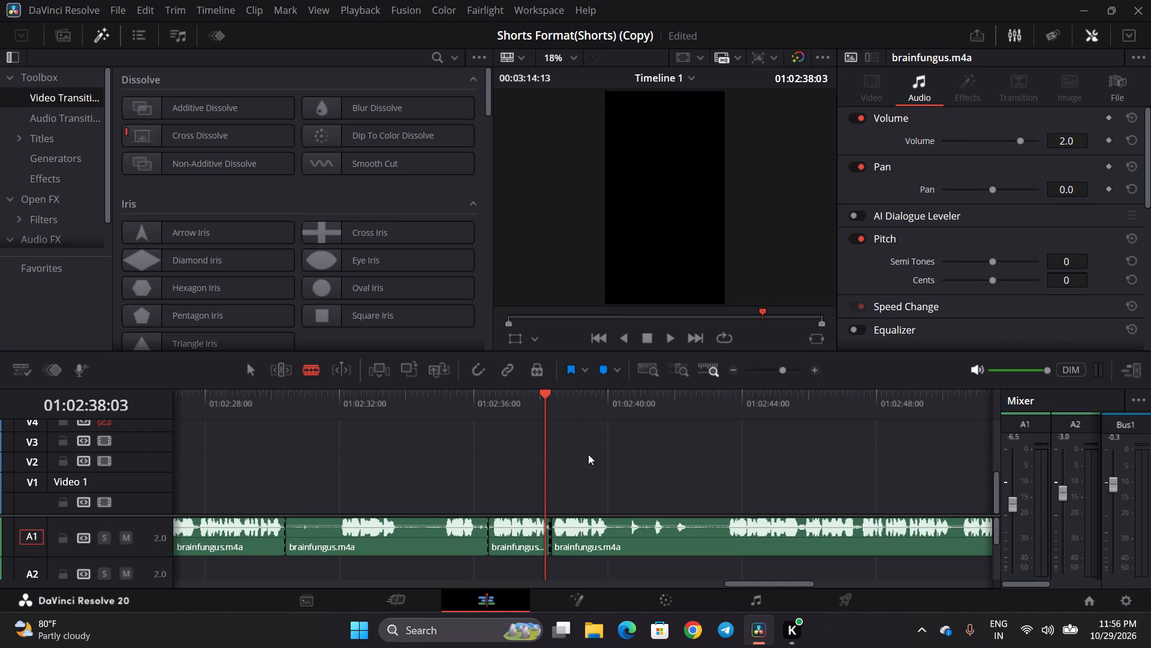
key("space")
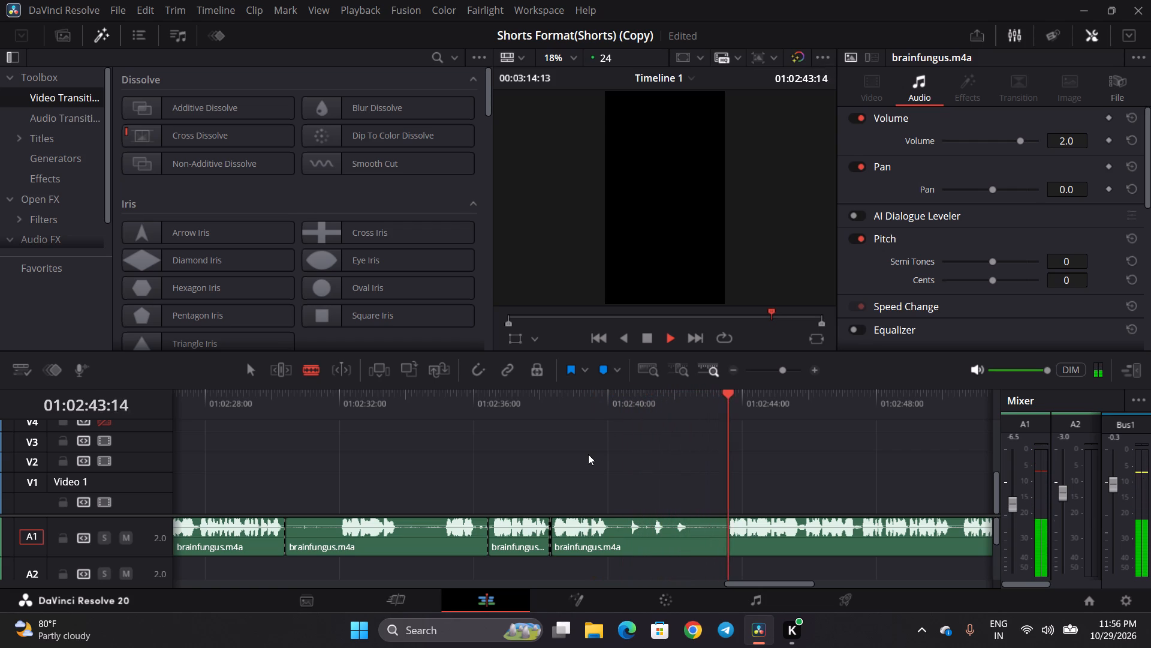
key("space")
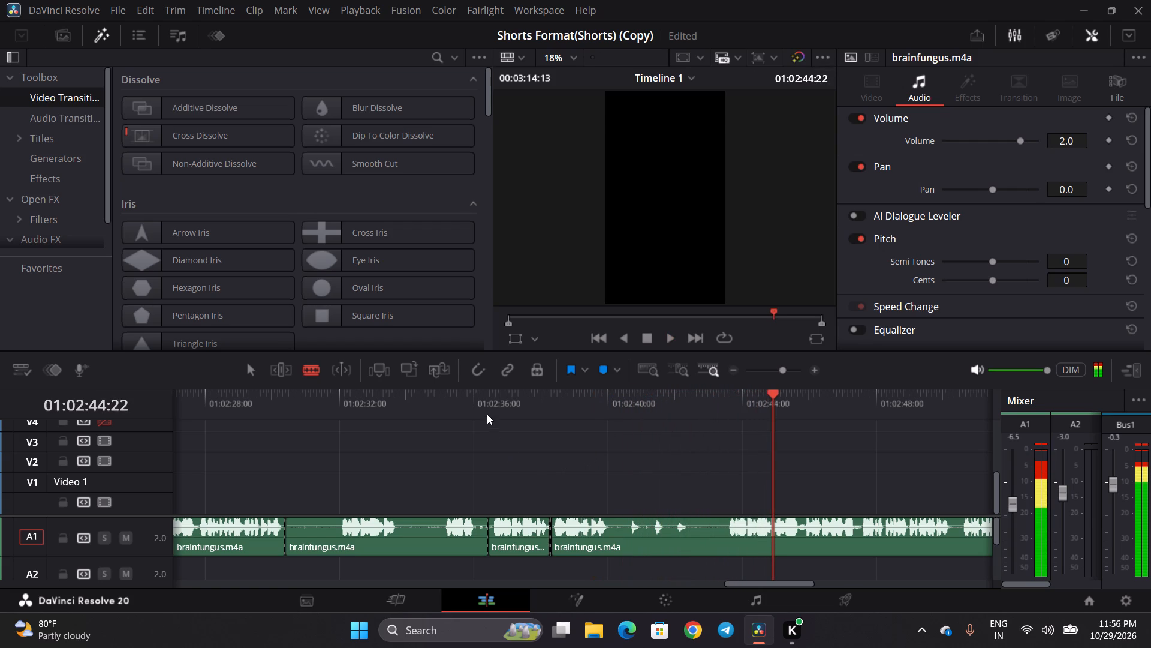
left_click(486, 413)
key("space")
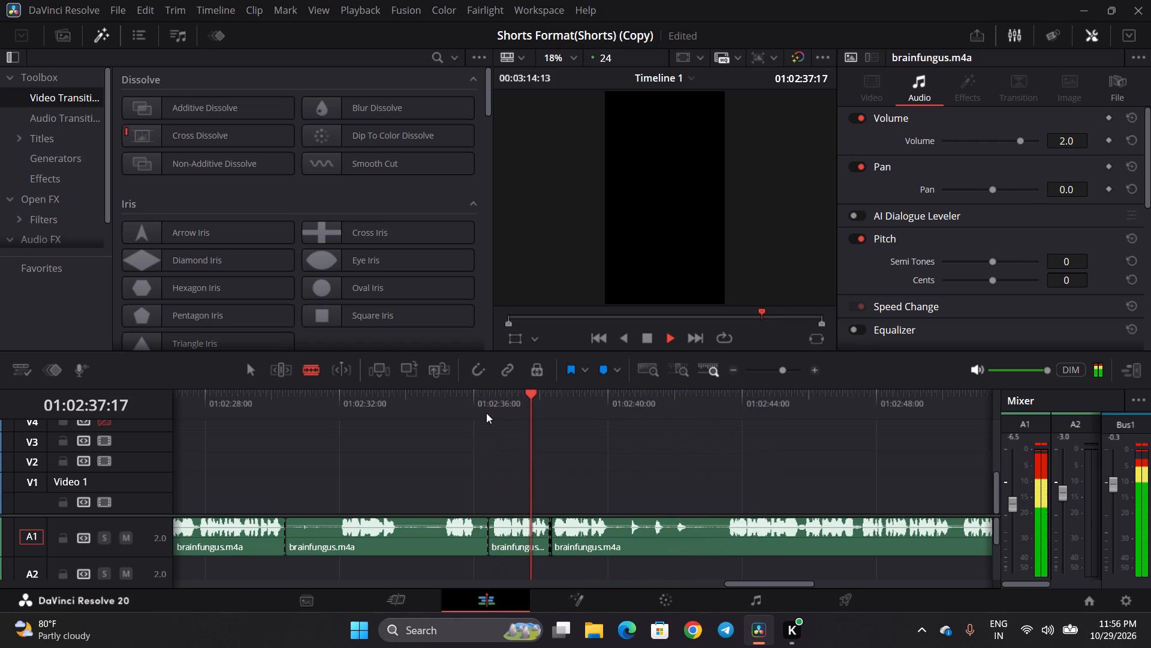
key("space")
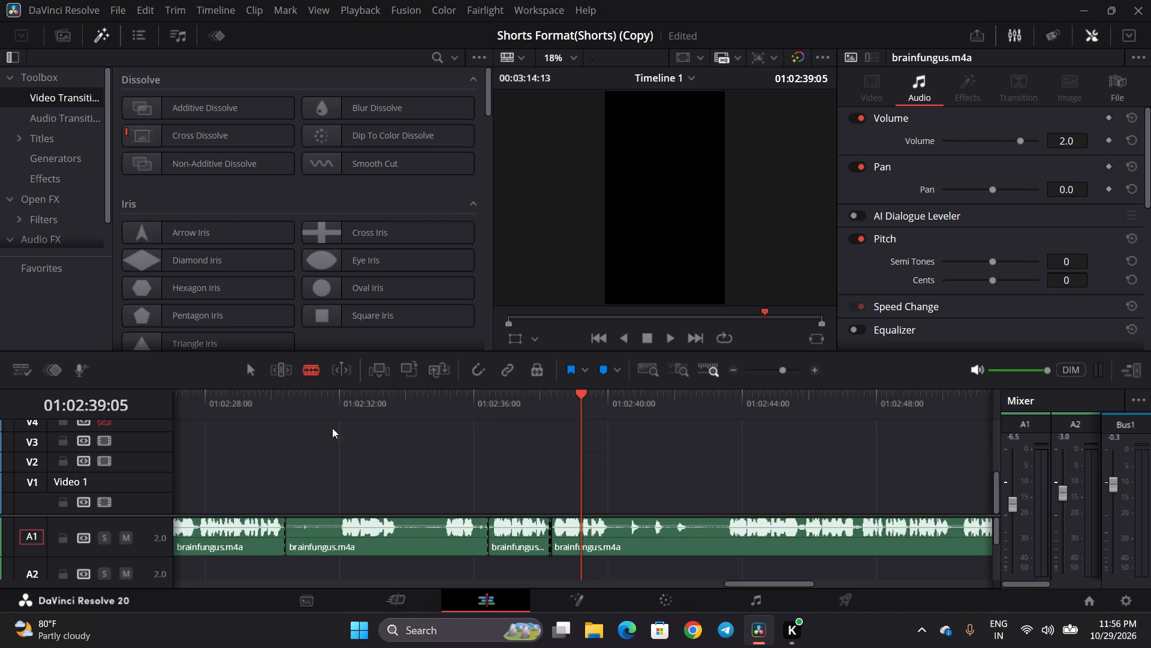
left_click(287, 407)
key("space")
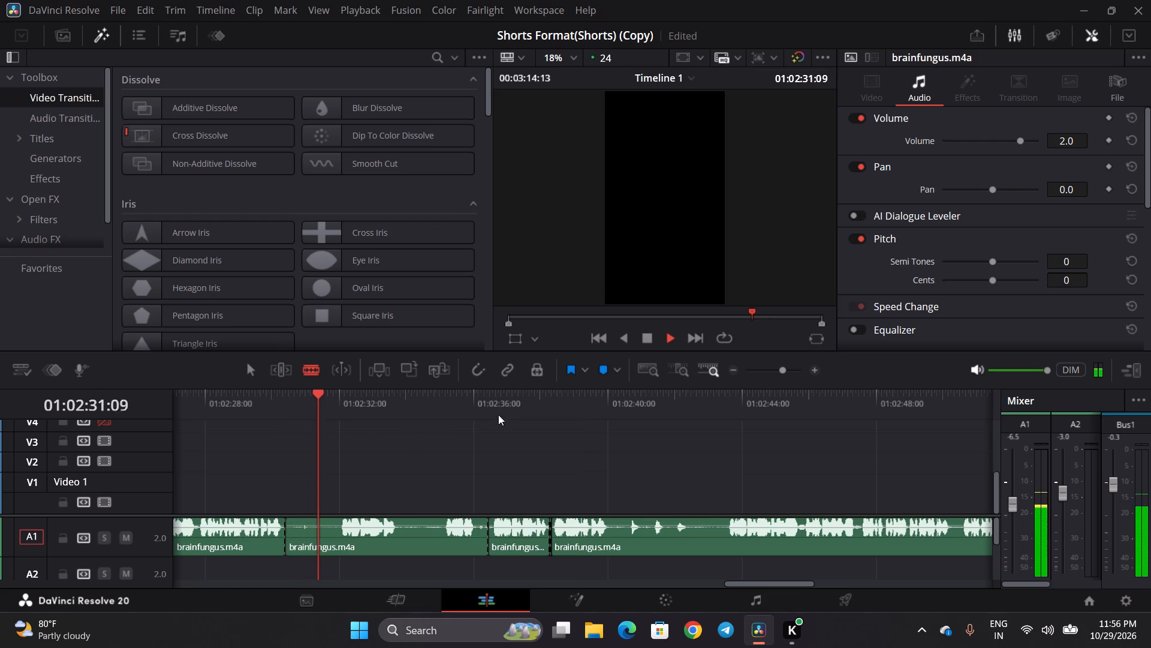
left_click(487, 404)
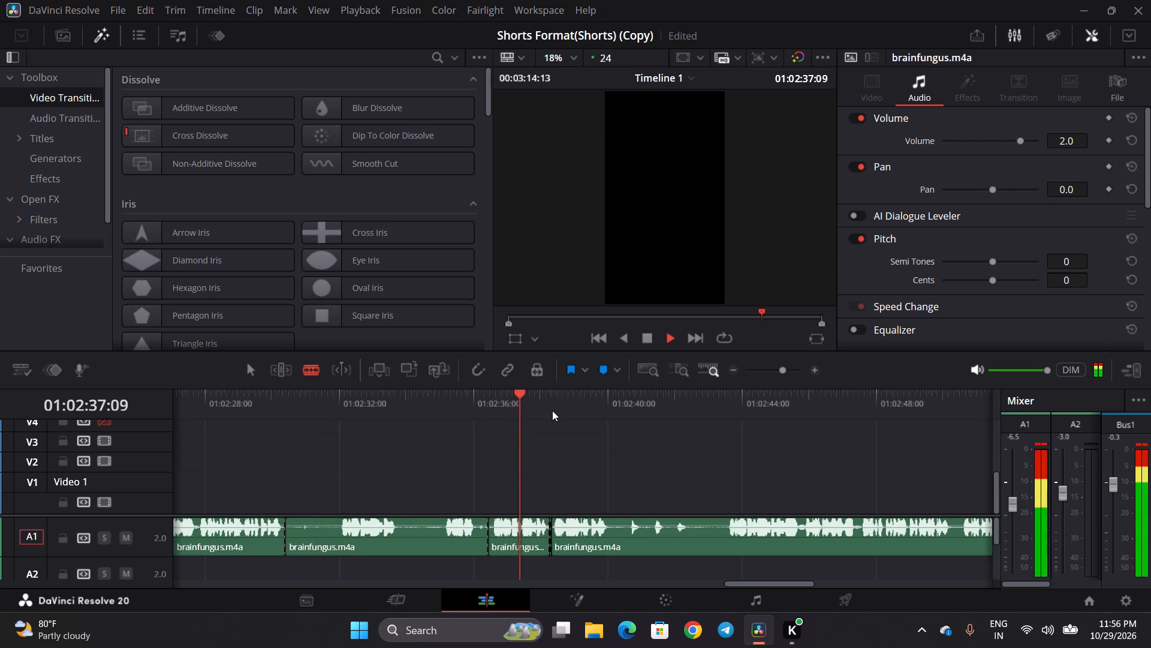
left_click(553, 410)
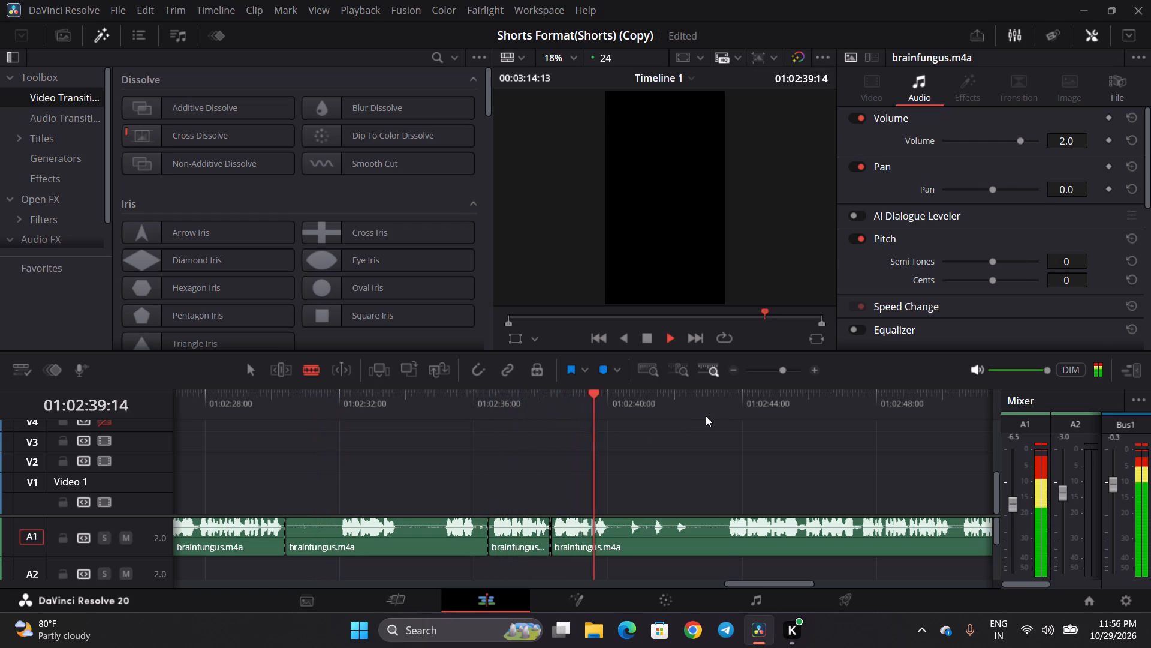
Split the A1 audio at about 01:02:43:12, delete all clips from about 01:02:30:09 up to that split, and close the empty gap.
left_click(722, 410)
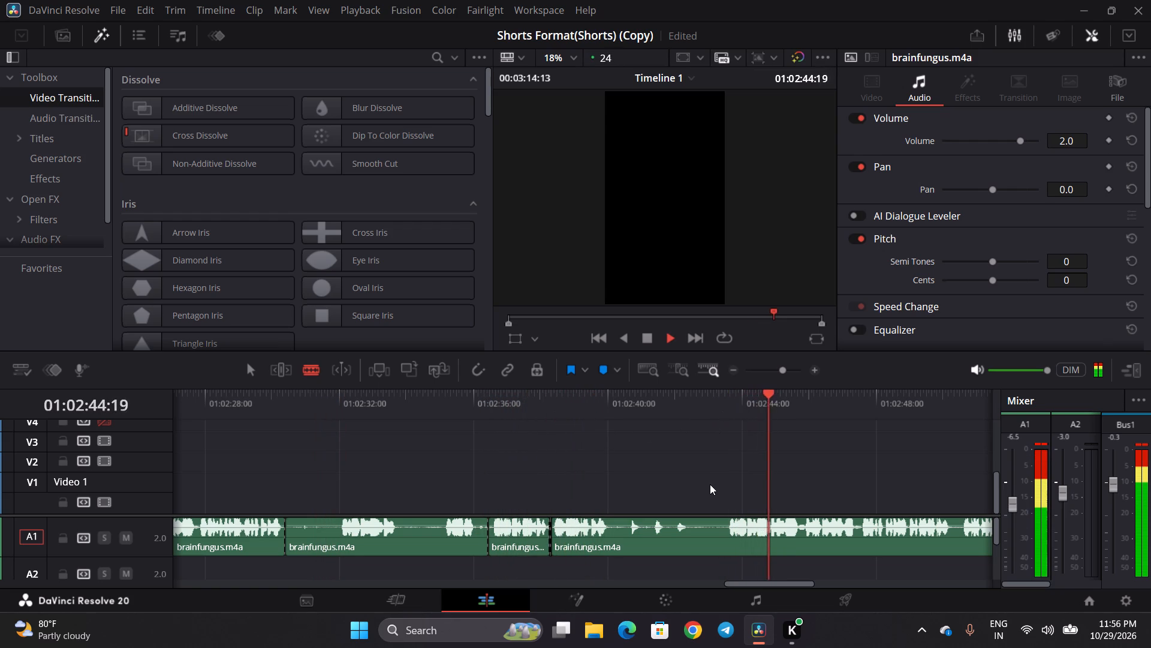
key("space")
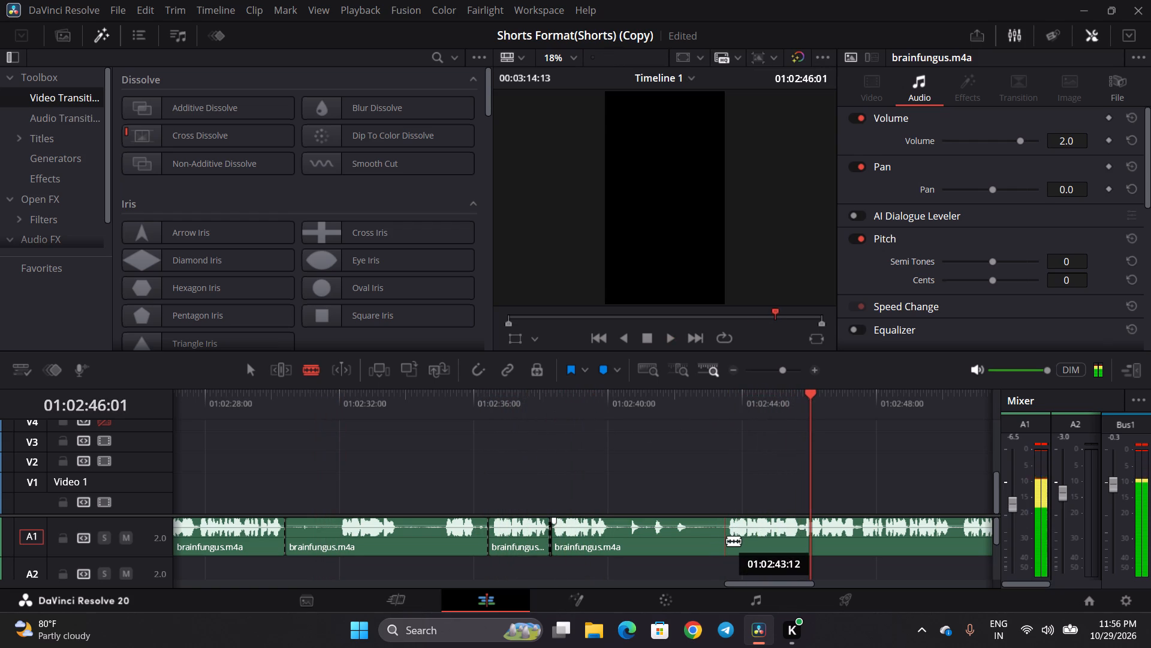
left_click(728, 541)
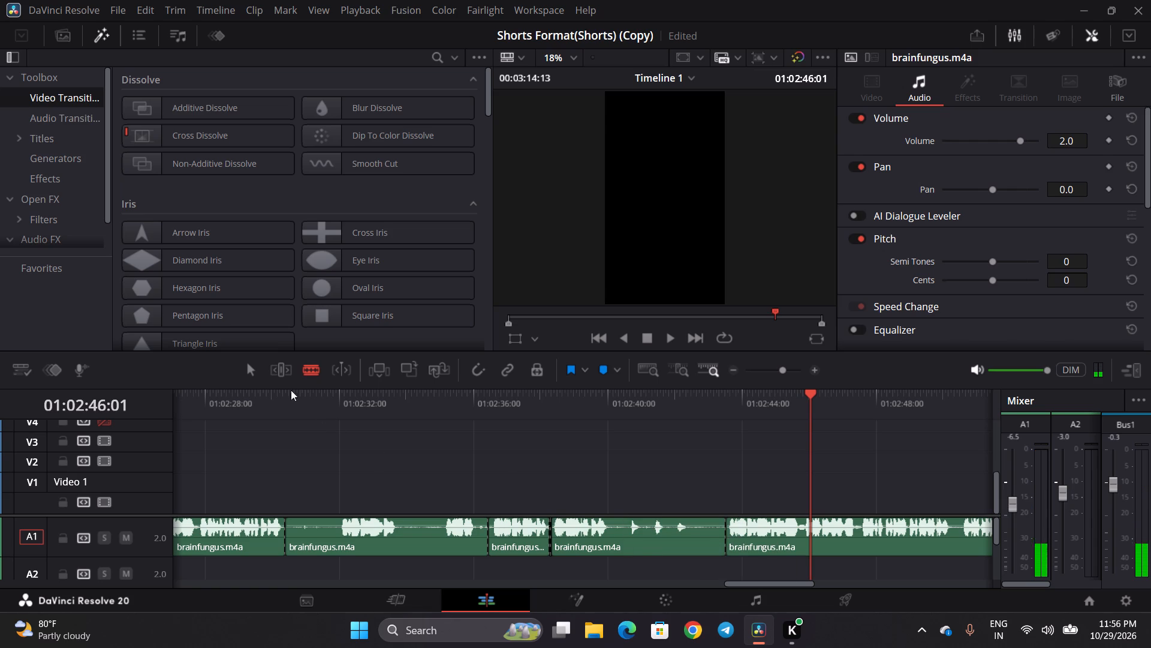
left_click(258, 373)
left_click_drag(381, 490, 623, 539)
key("BackSpace")
left_click(623, 541)
key("BackSpace")
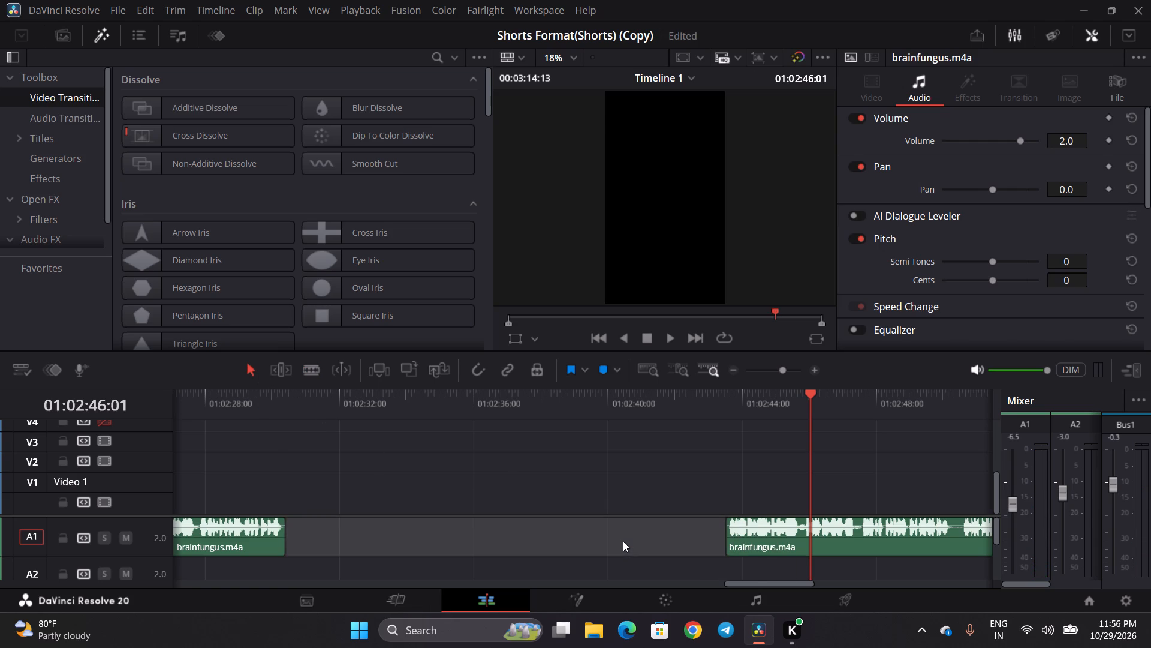
Play the A1 audio from about 01:02:30 and split it at both edges of the small pauses around 01:02:34:06 and 01:02:32:14.
left_click(281, 419)
key("space")
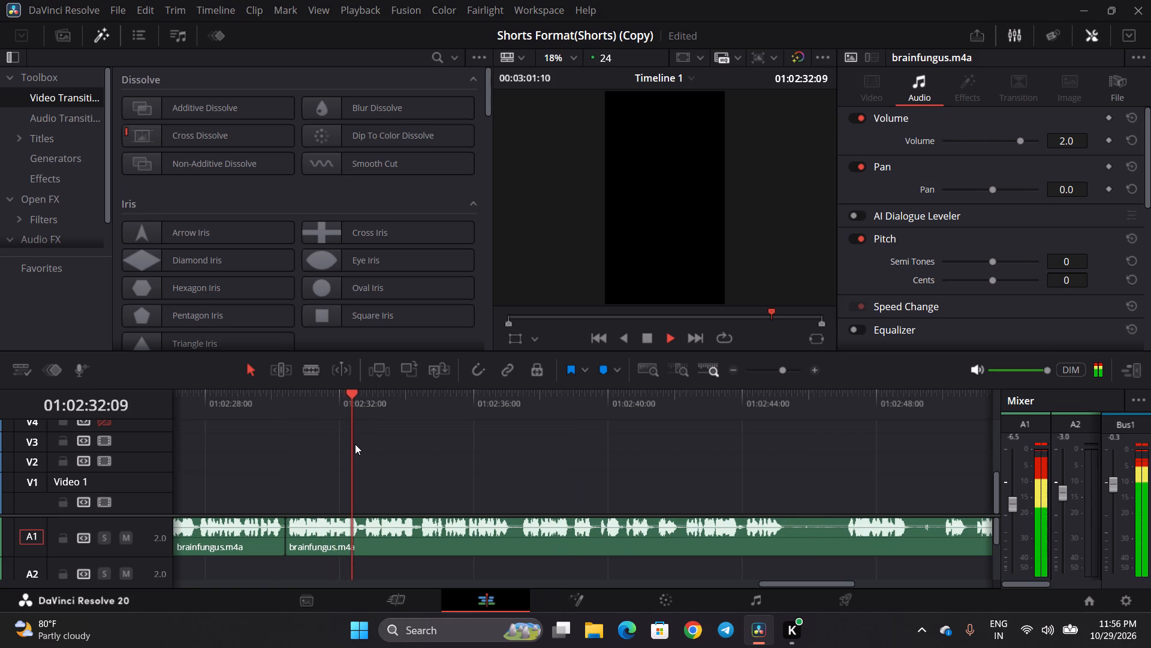
key("space")
left_click(339, 407)
key("space")
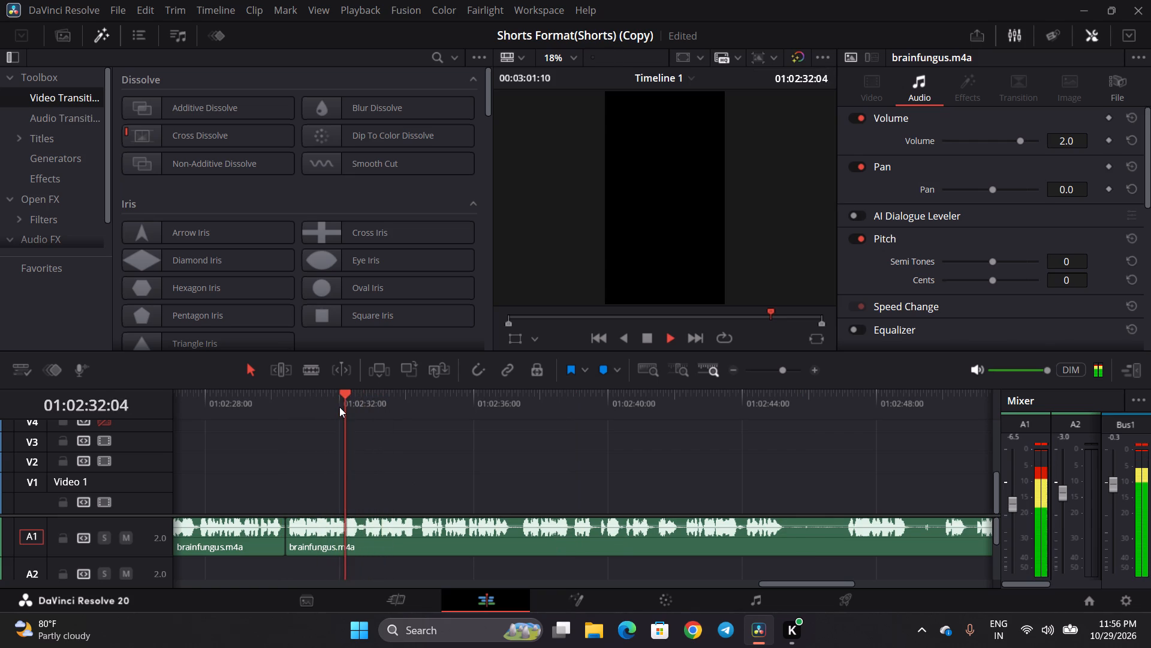
left_click(311, 362)
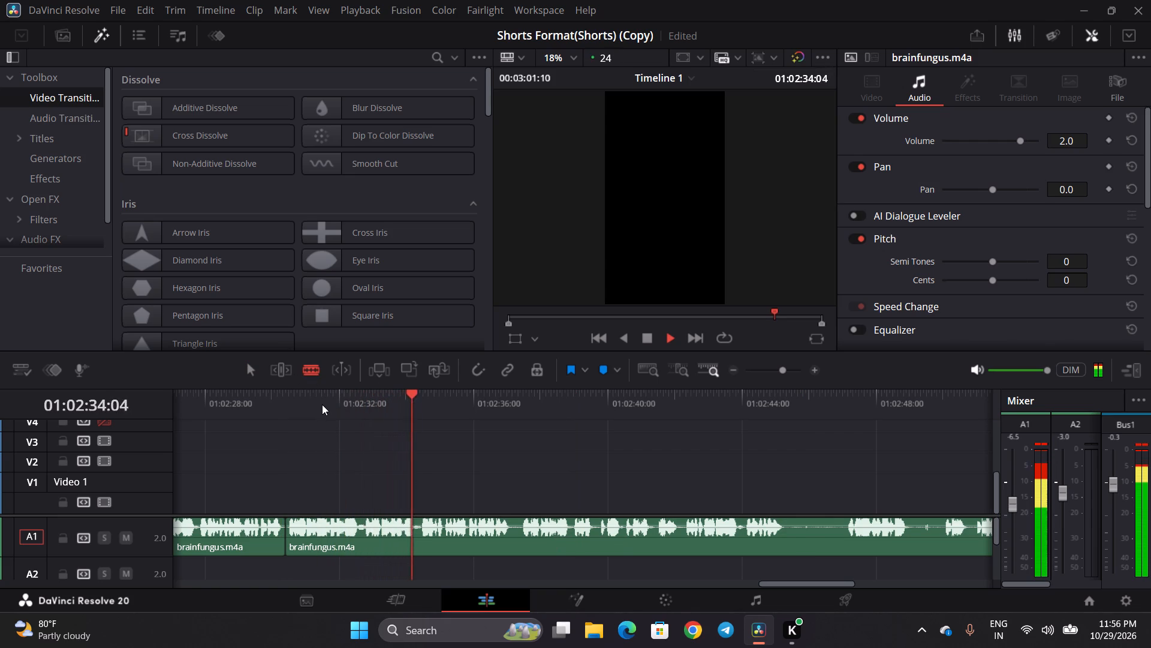
key("space")
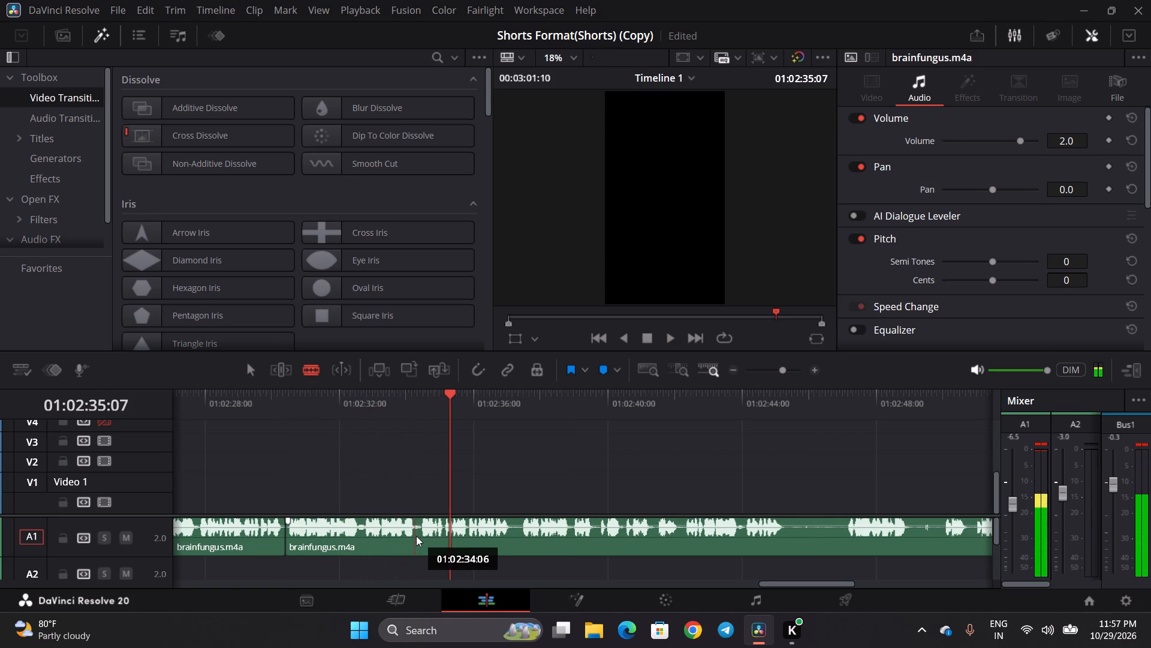
left_click(418, 536)
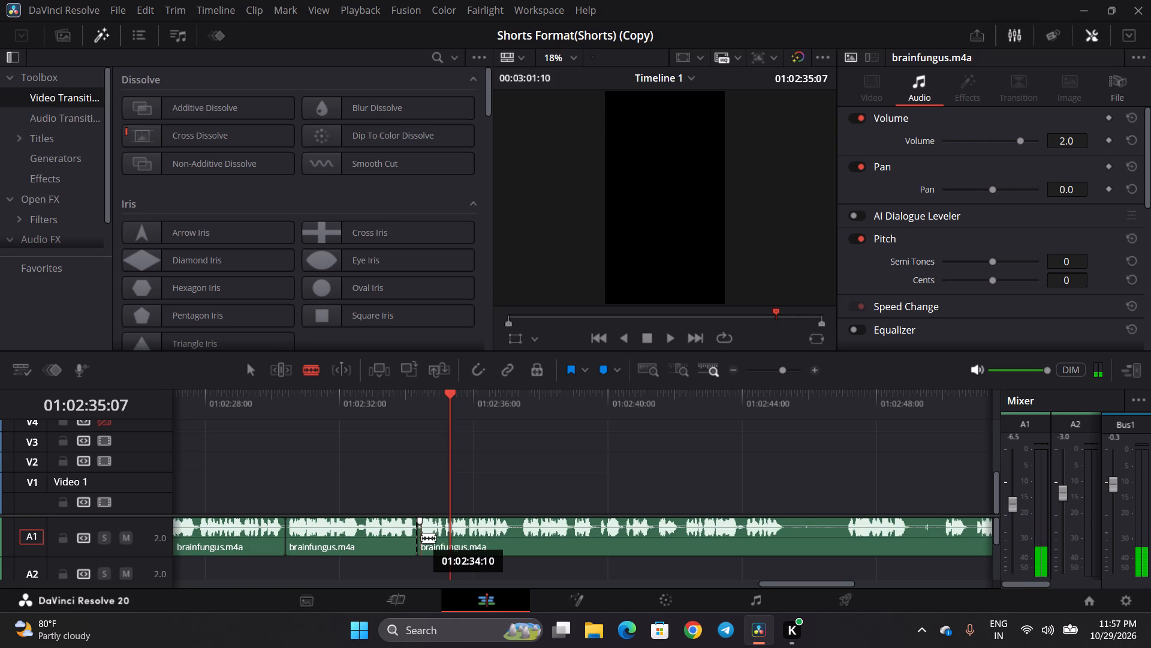
left_click(420, 537)
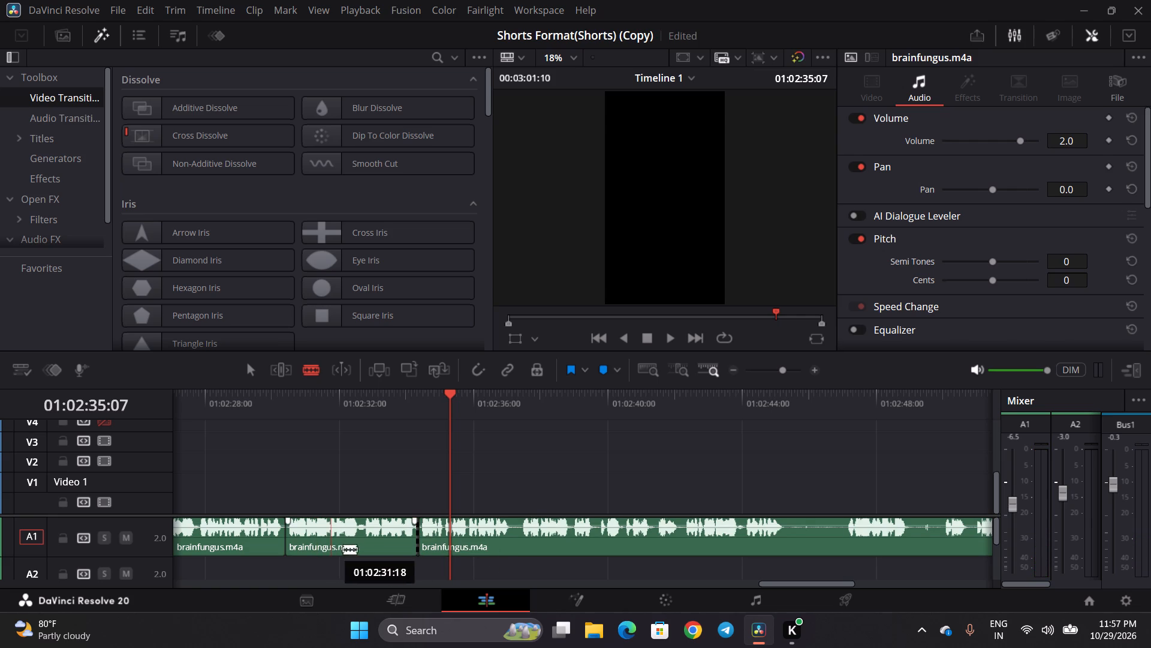
left_click(361, 544)
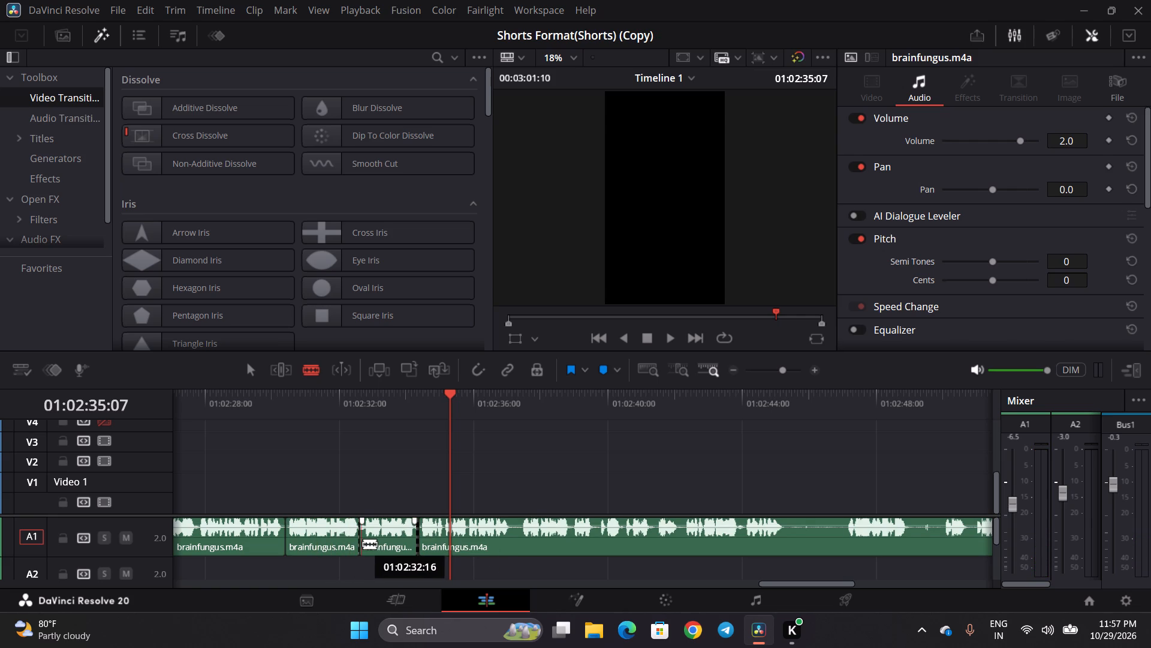
left_click(364, 544)
Play the A1 audio from 01:02:35:07 and split it at both edges of the pauses around 01:02:37:07 and 01:02:39:15.
key("space")
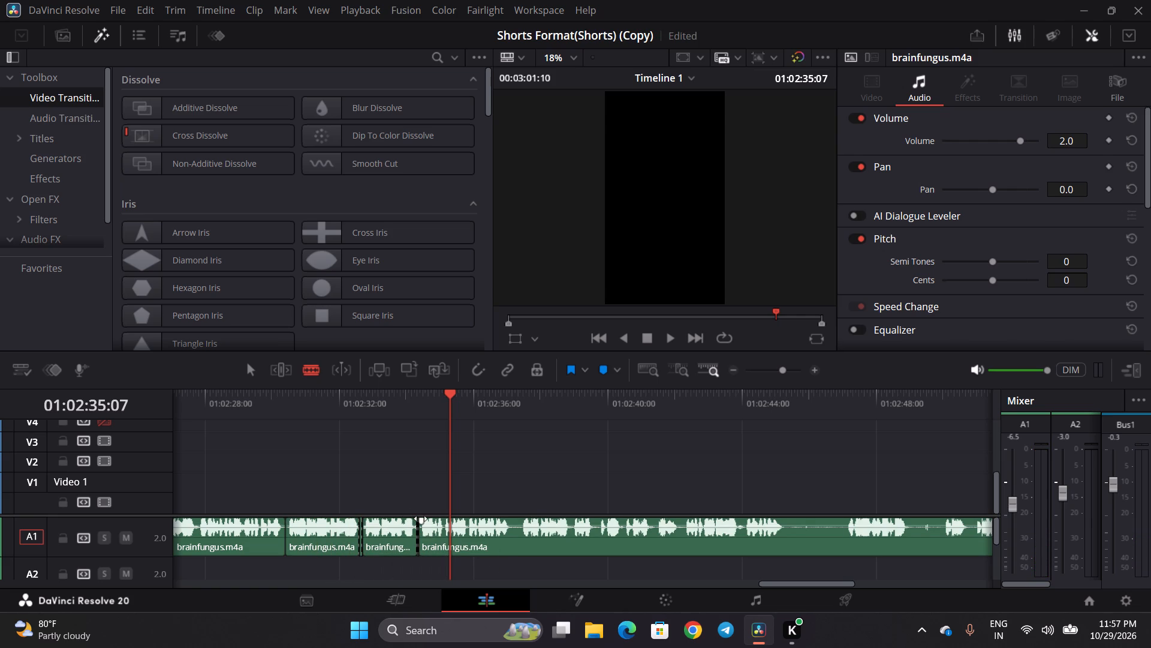
key("space")
left_click(516, 547)
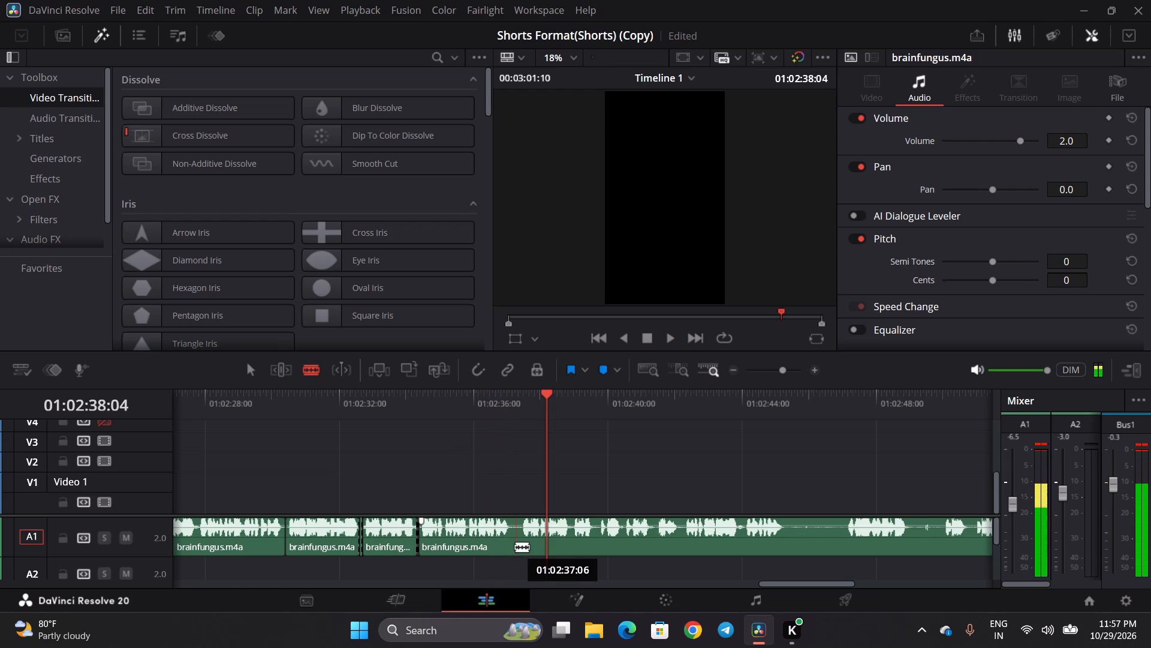
left_click(520, 548)
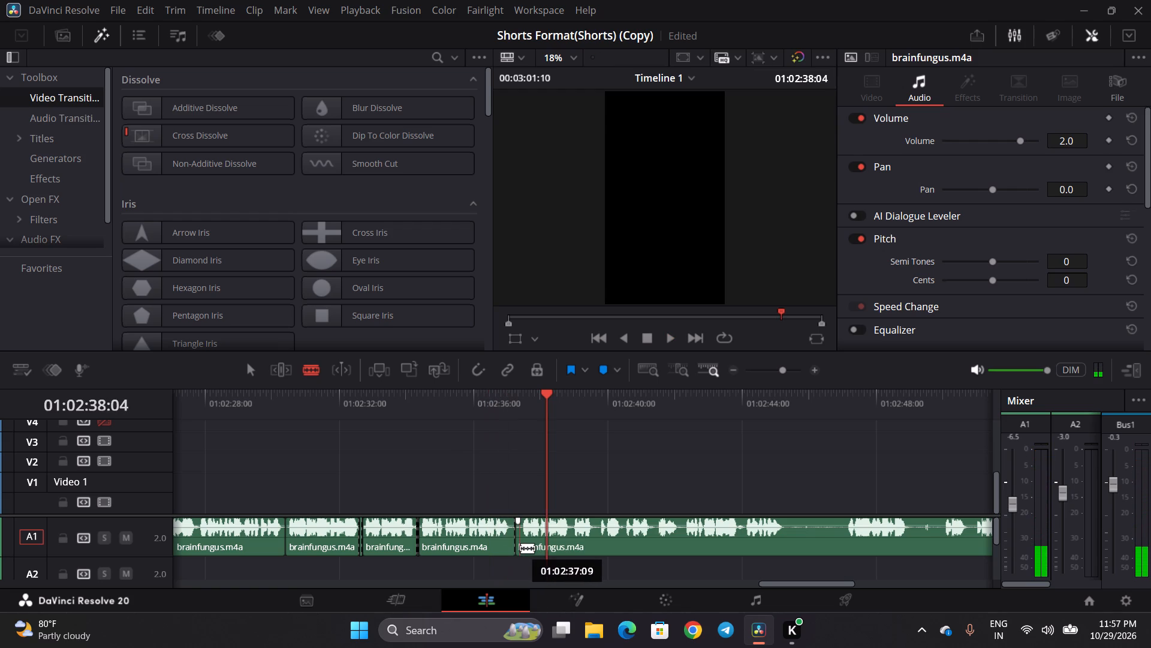
key("space")
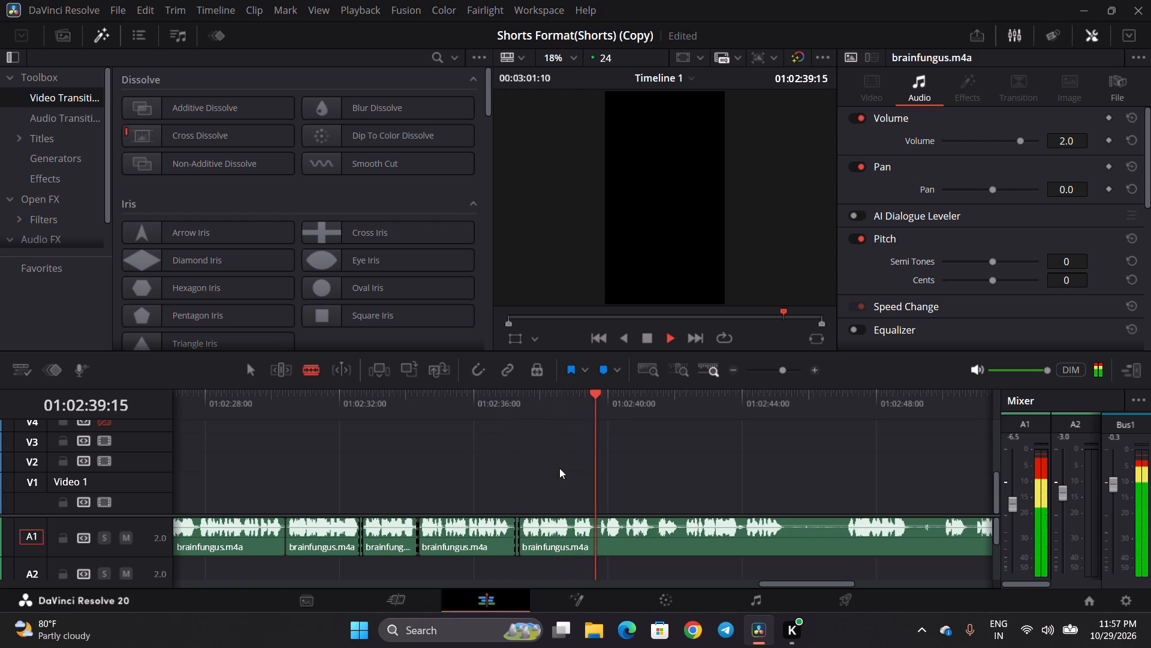
key("space")
left_click(548, 407)
key("space")
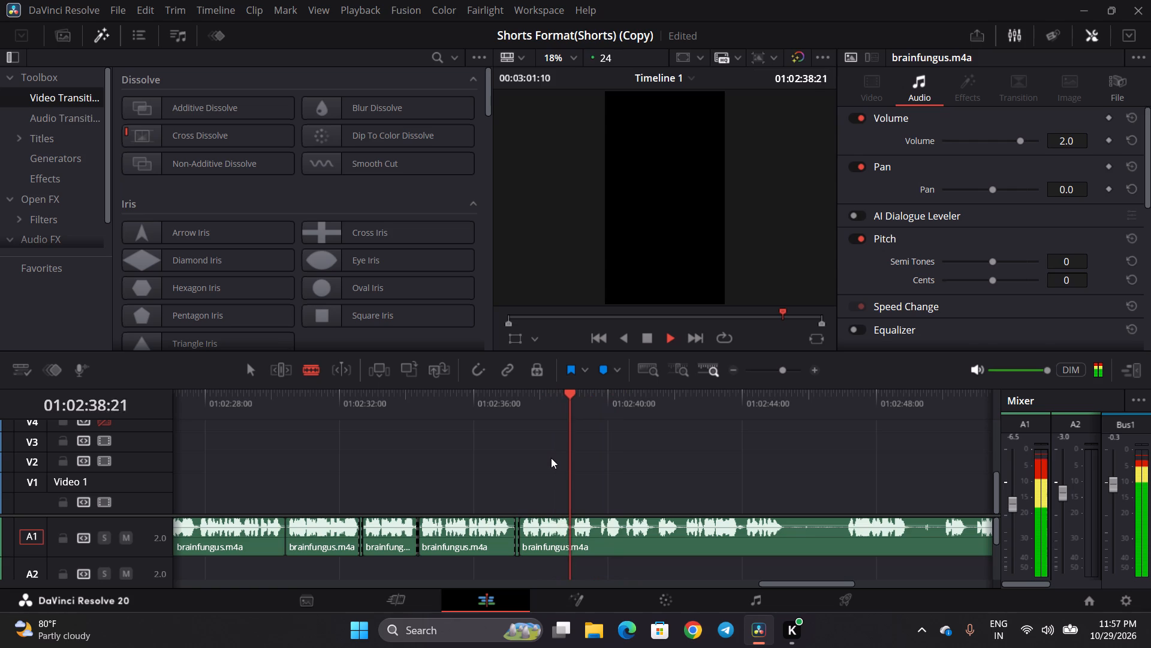
key("space")
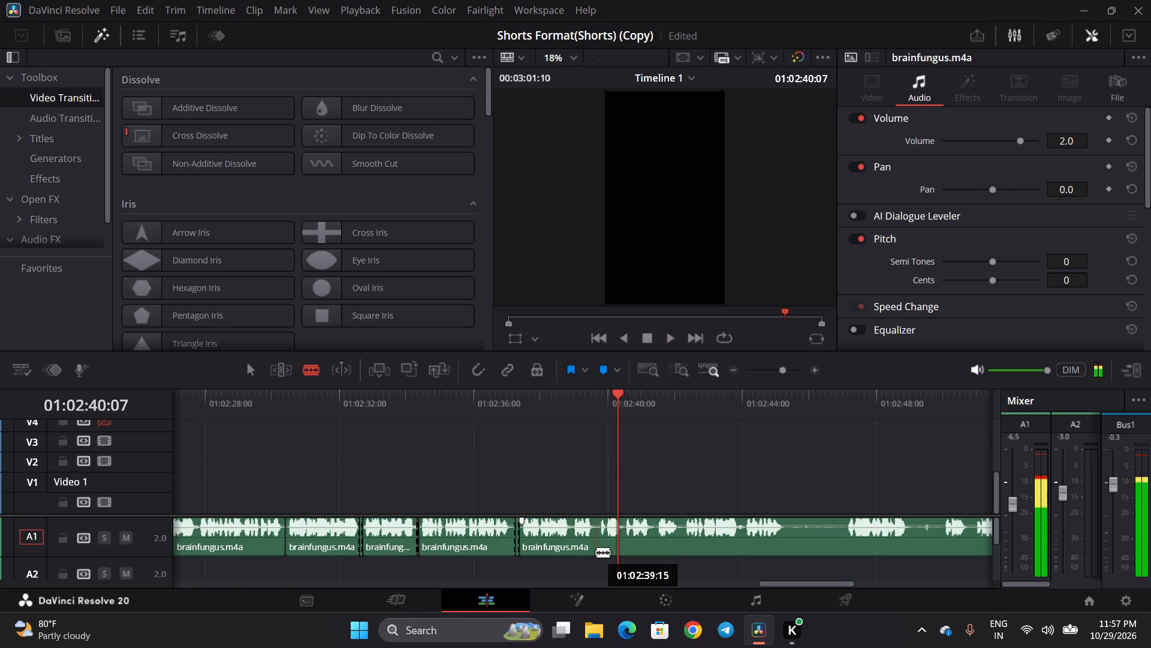
left_click(596, 552)
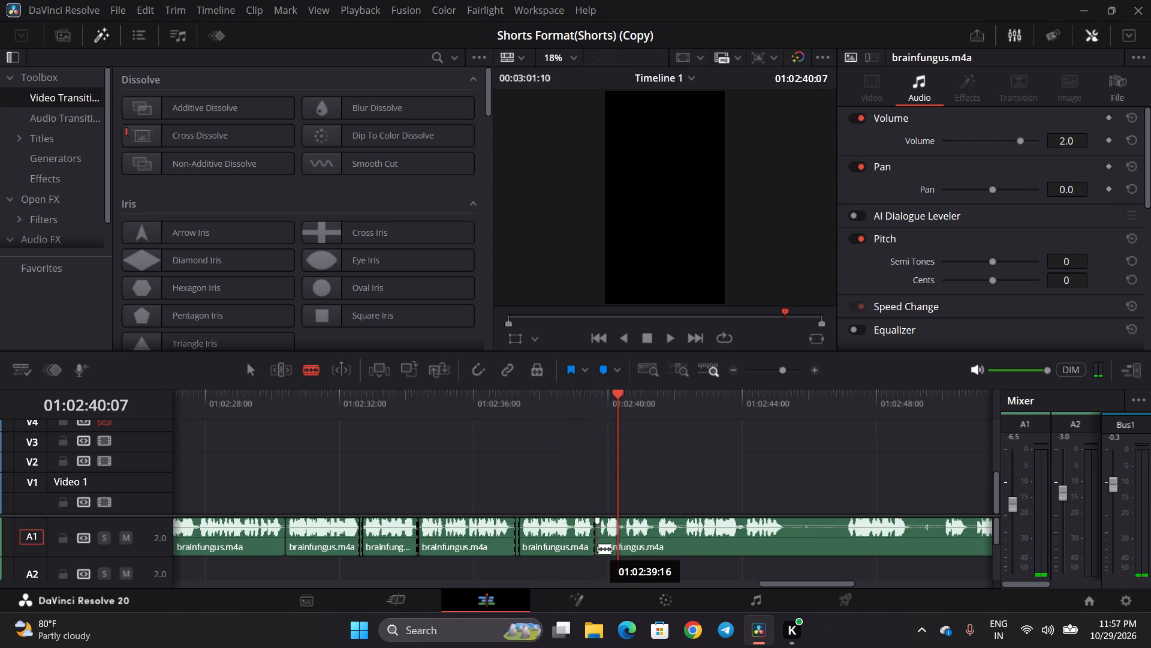
left_click(599, 548)
Play the A1 audio from 01:02:40:07 and split it at both edges of the pauses around 01:02:41:08 and 01:02:42:06.
key("space")
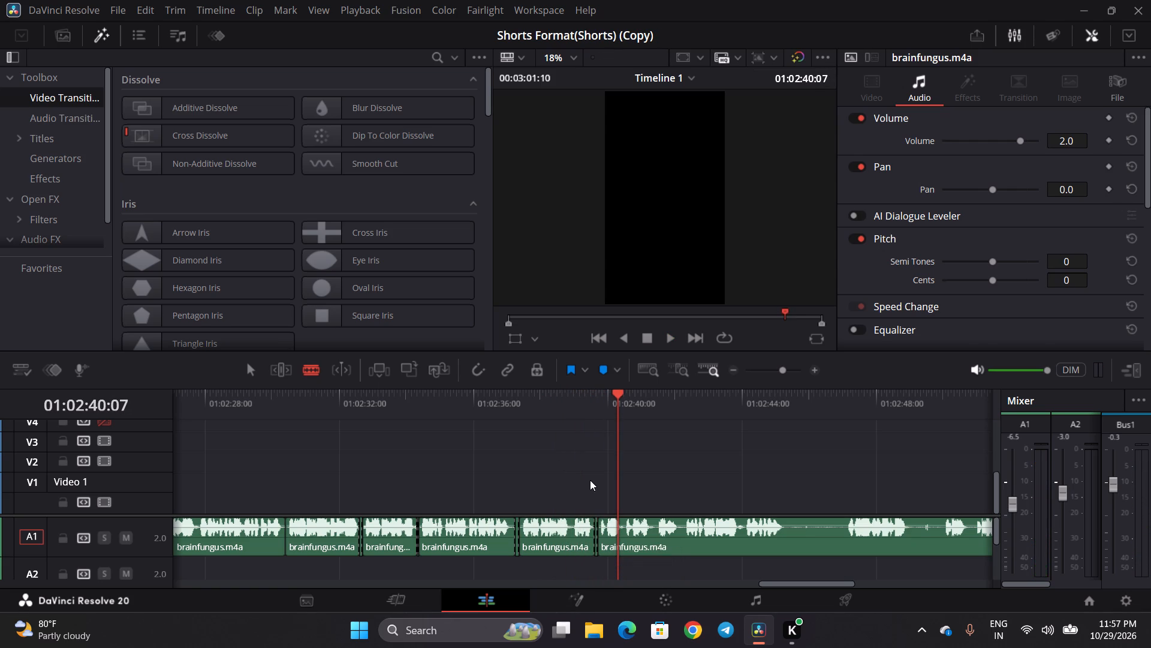
key("space")
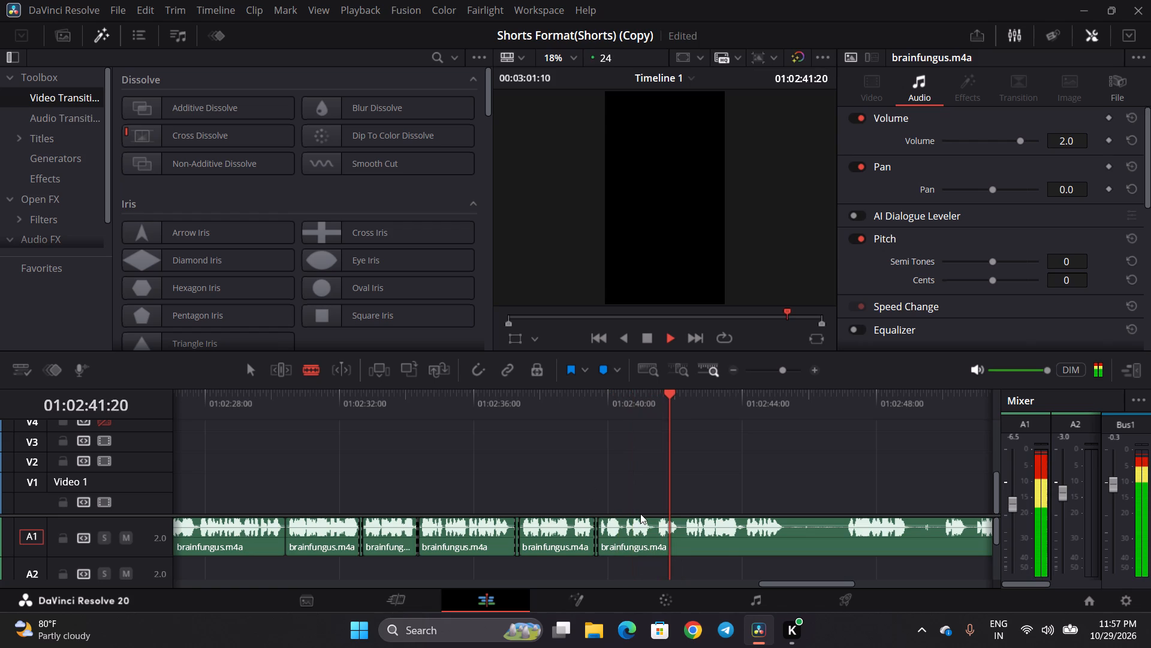
left_click(654, 542)
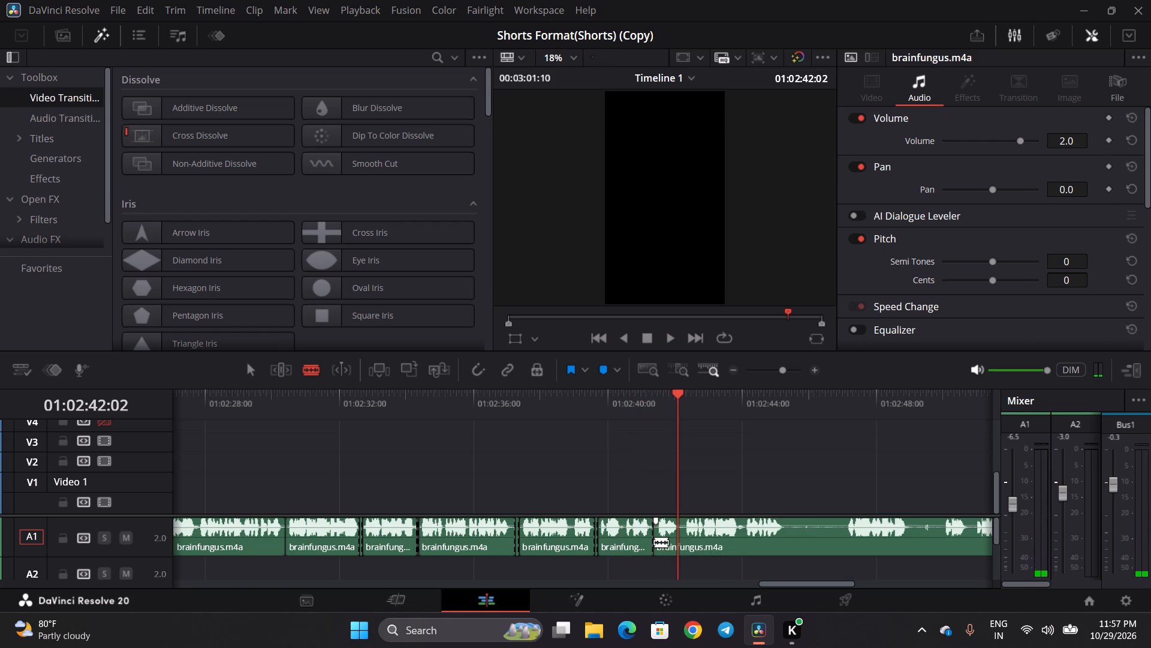
left_click(656, 543)
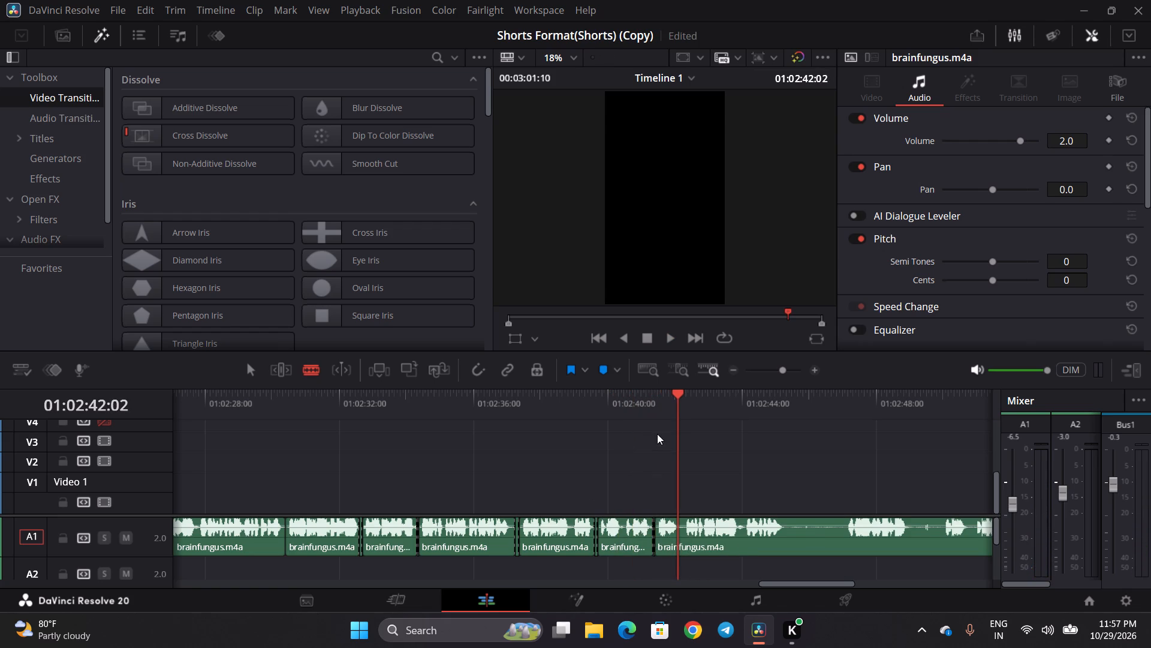
left_click(661, 410)
key("space")
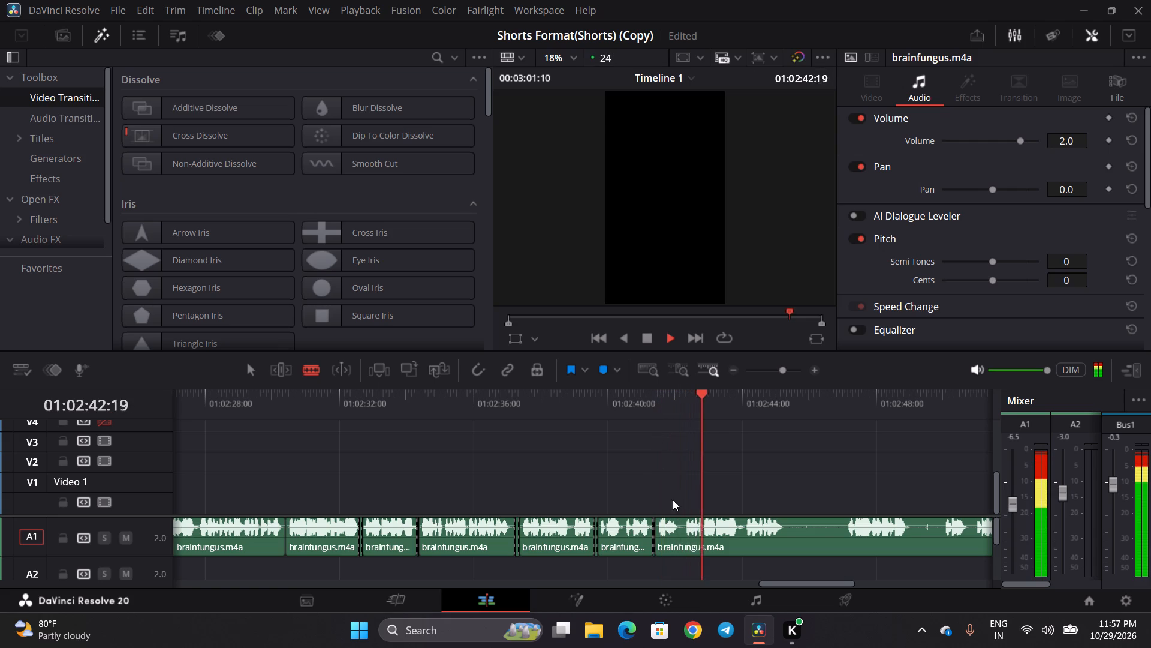
key("space")
left_click(682, 539)
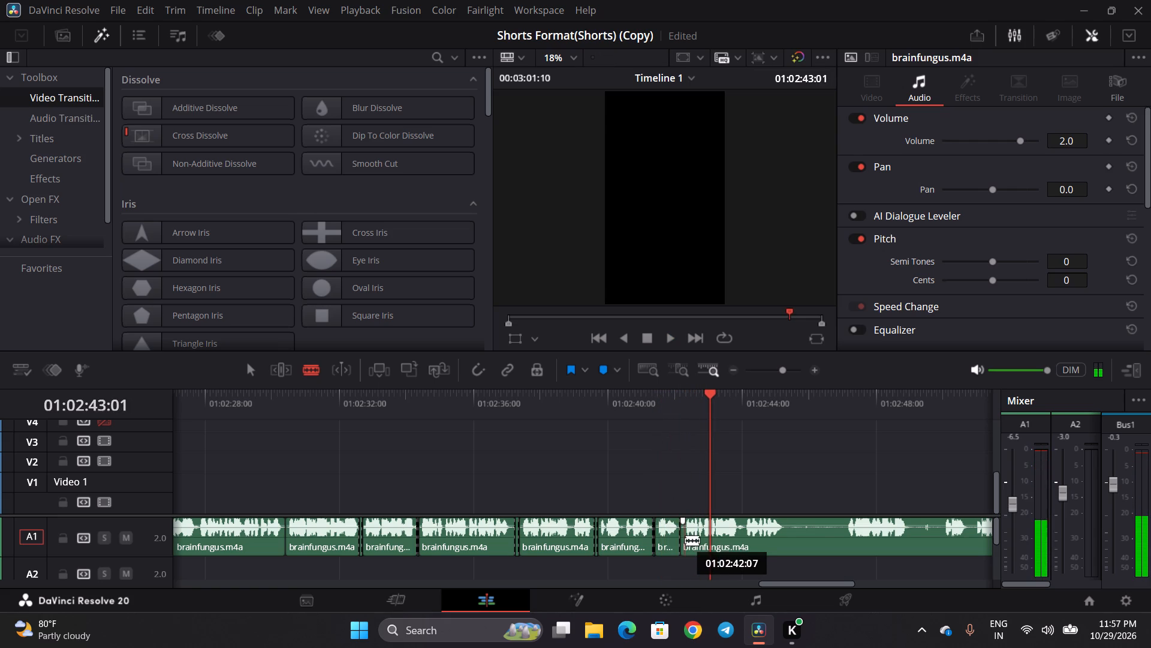
left_click(684, 539)
Play the A1 audio from 01:02:43:01 and split it at both edges of the small pause around 01:02:44:01.
key("space")
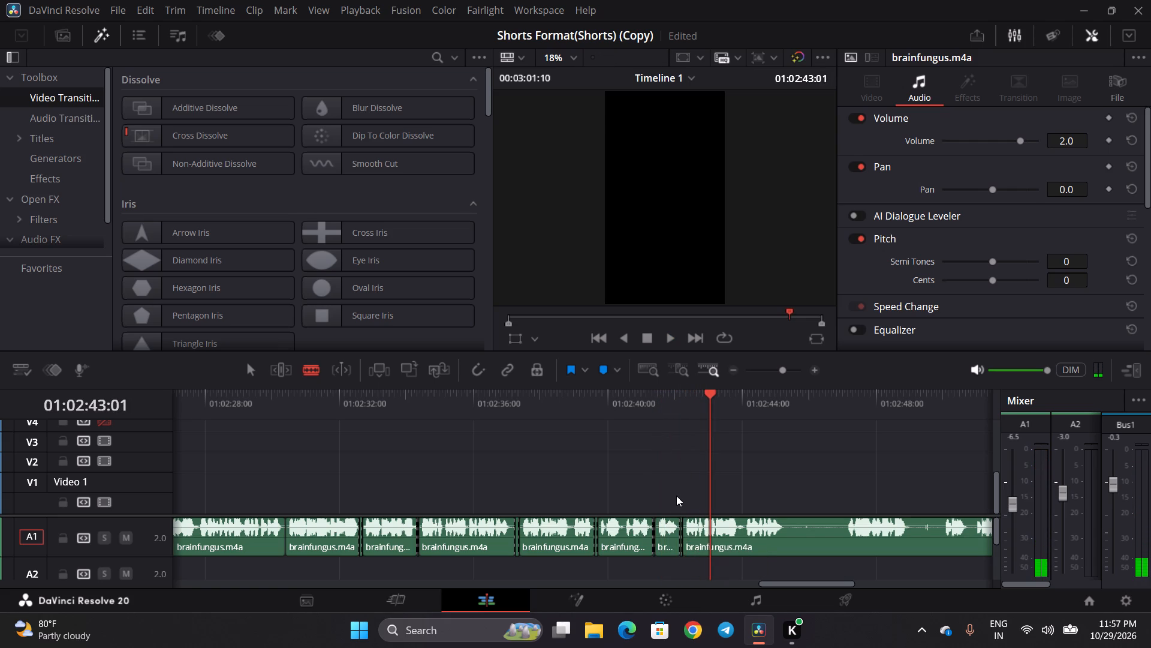
left_click(722, 408)
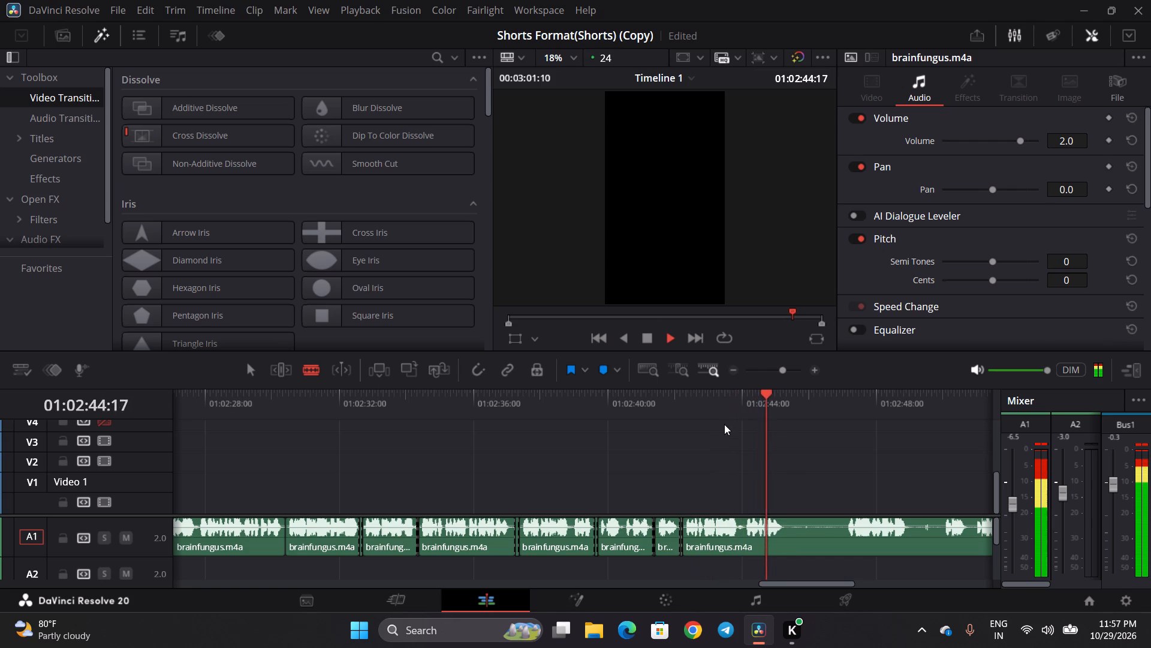
key("space")
left_click(742, 544)
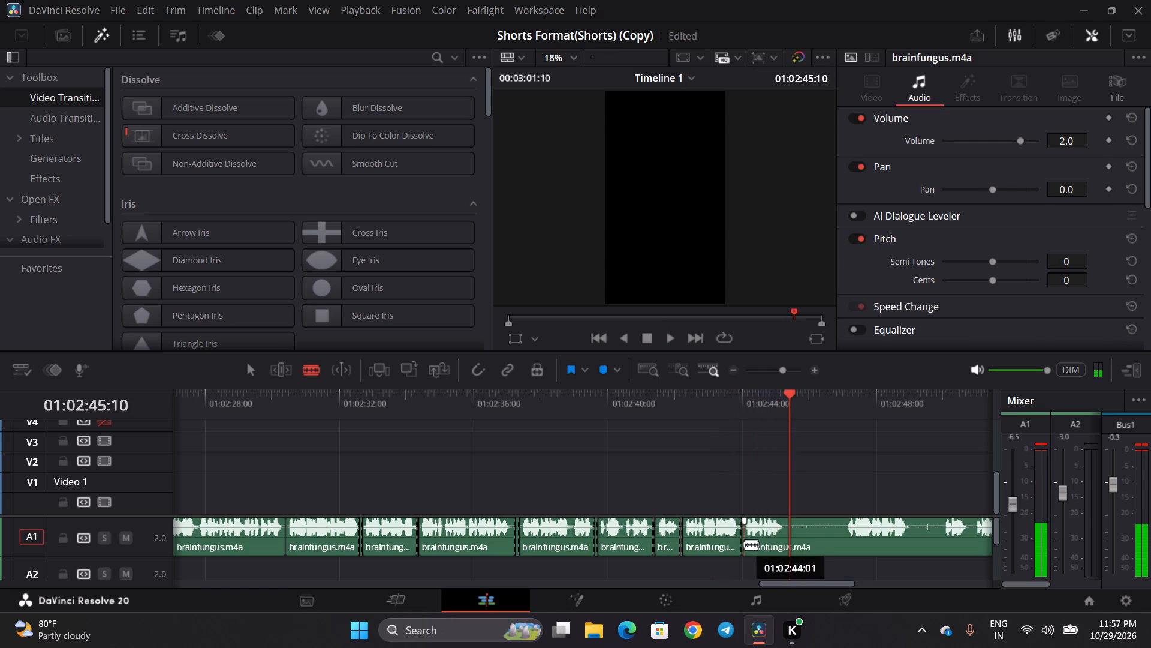
left_click(746, 544)
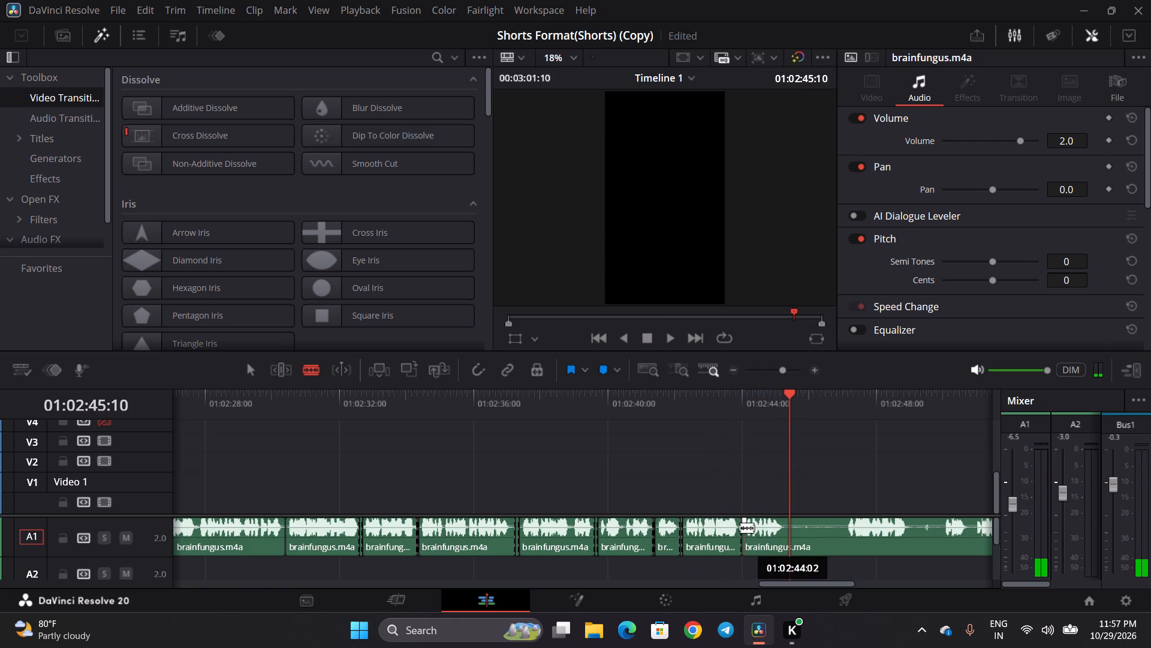
key("ctrl+z")
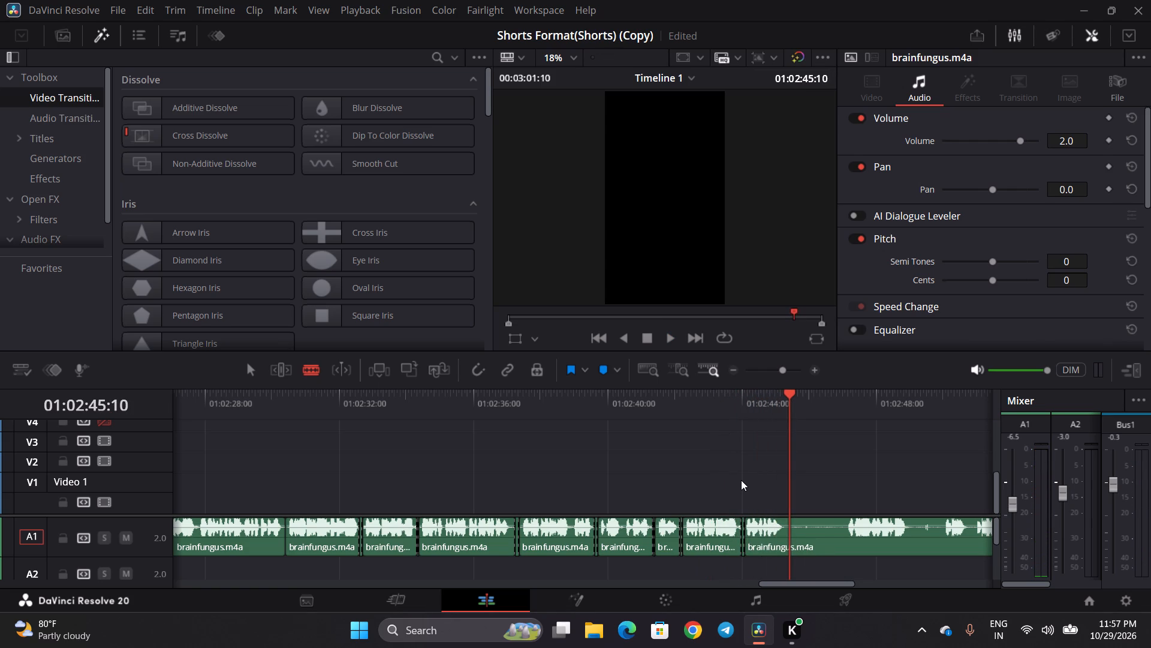
left_click(745, 547)
Play the A1 audio from about 01:02:44 through to the end, and cut off the leftover audio after about 01:02:45:09.
left_click(748, 400)
key("space")
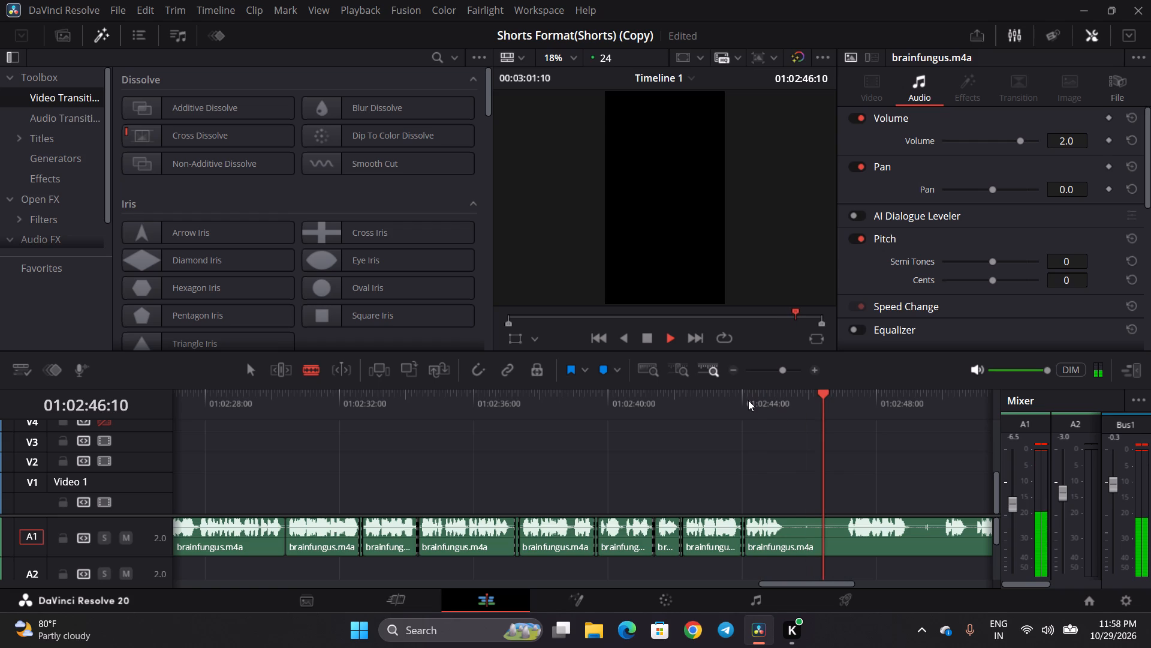
key("space")
scroll(748, 400, "left", 1)
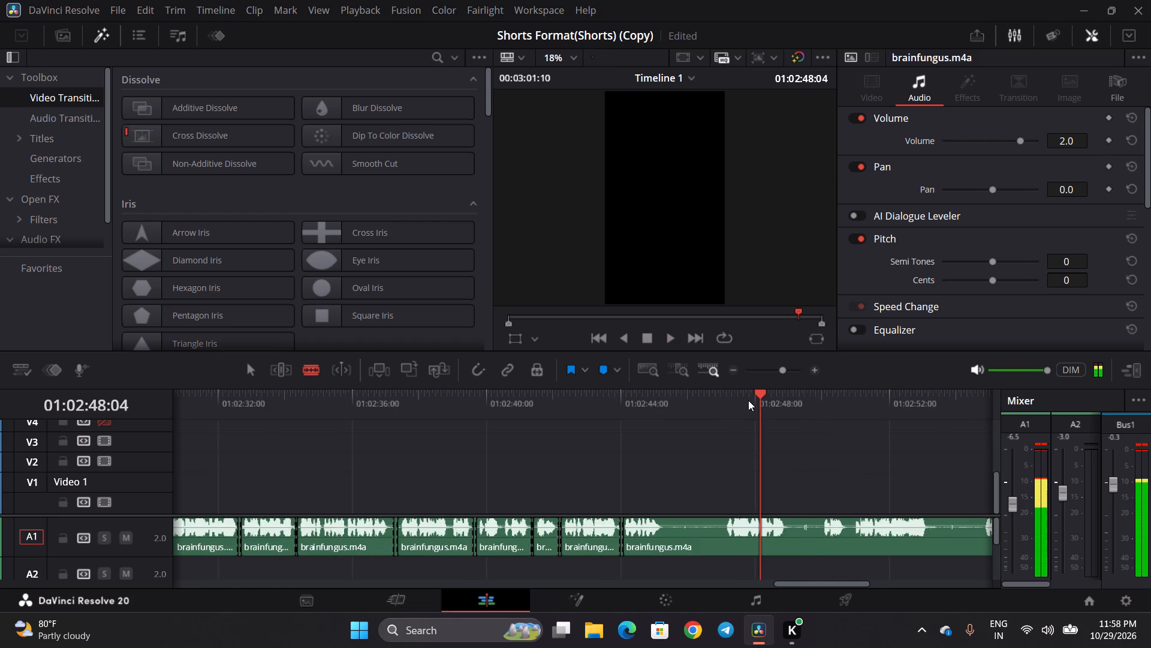
scroll(748, 400, "left", 1)
key("space")
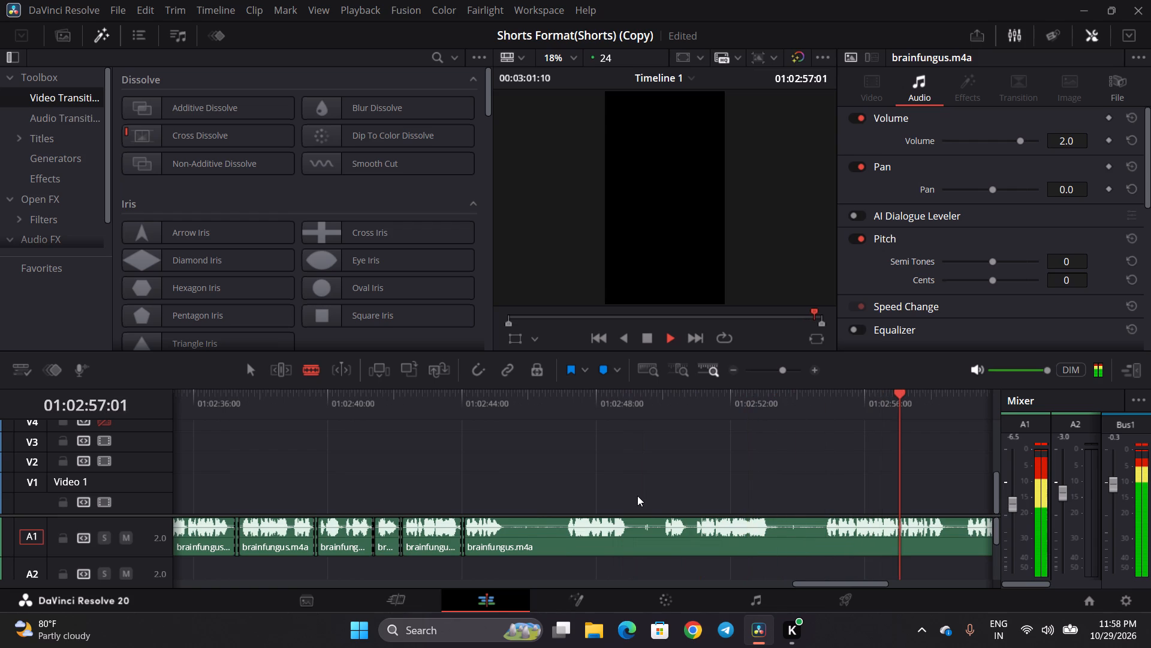
key("space")
scroll(595, 517, "left", 1)
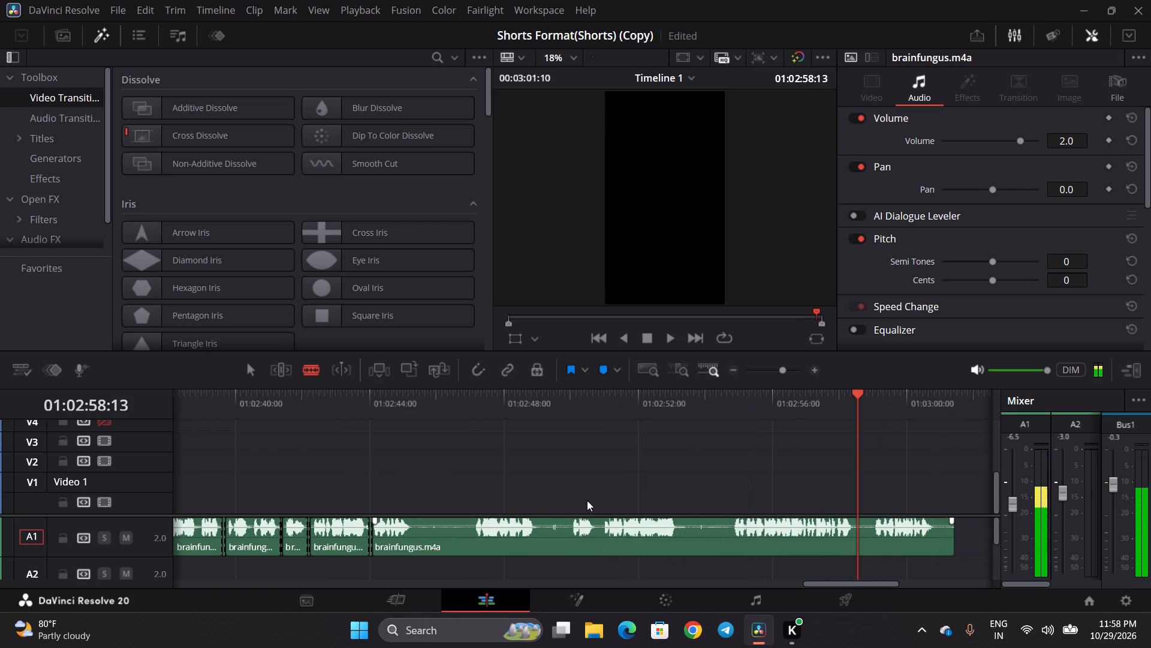
Split the last A1 clip at 01:02:45:09 and listen to the audio after it from about 01:02:54.
scroll(587, 500, "left", 1)
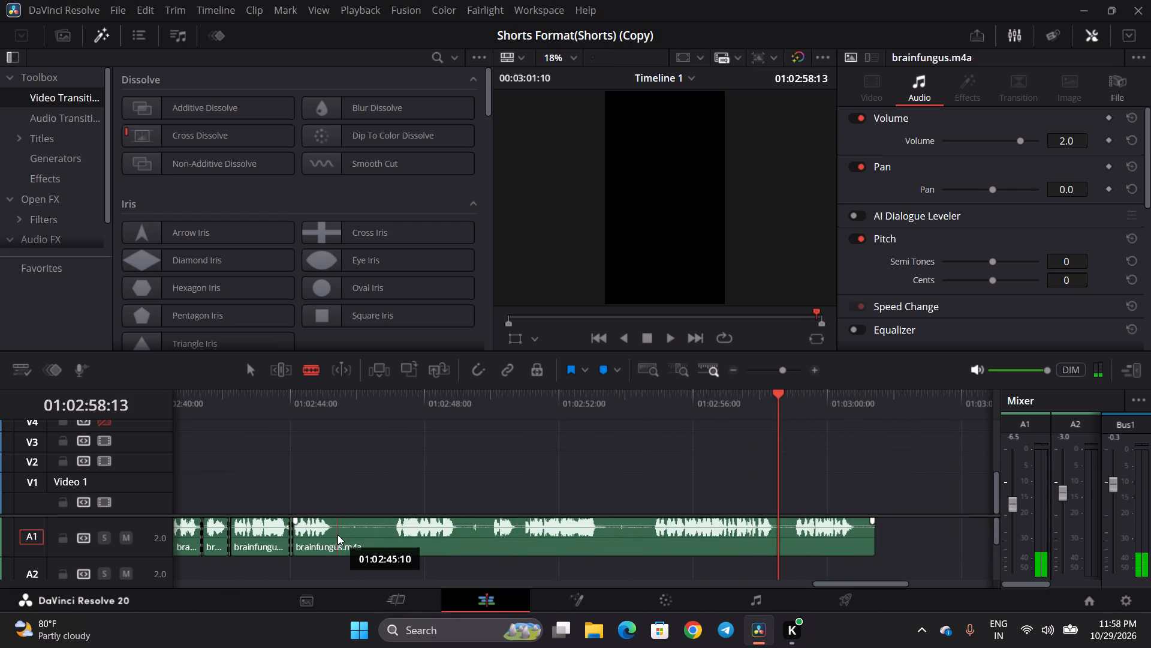
left_click(338, 535)
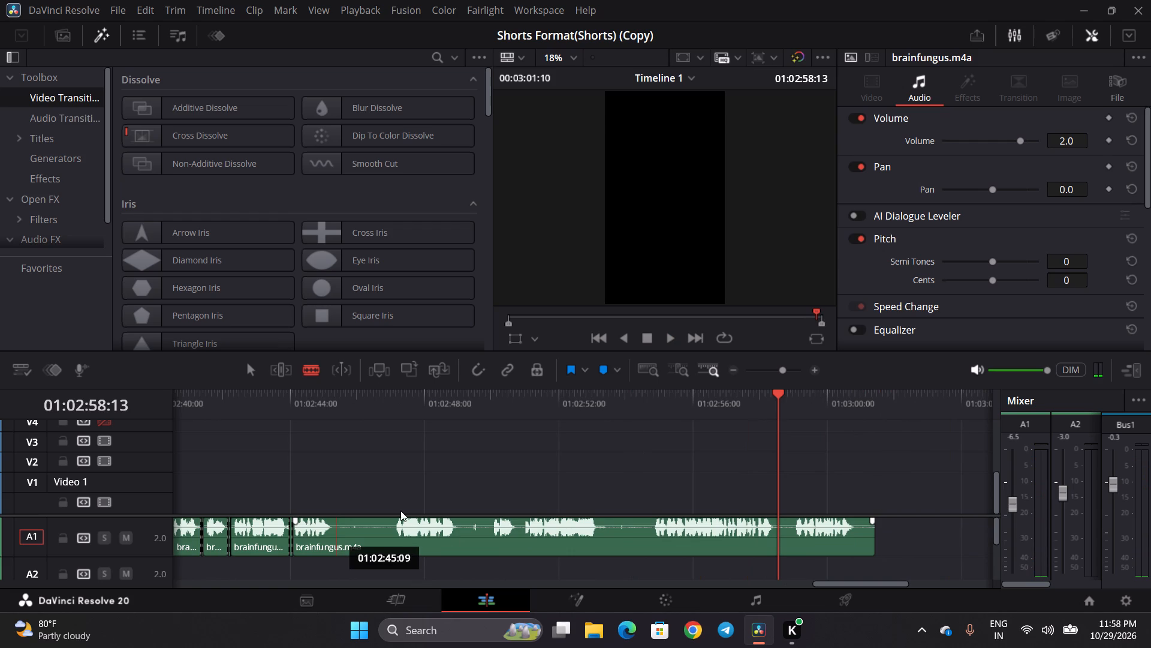
left_click(644, 407)
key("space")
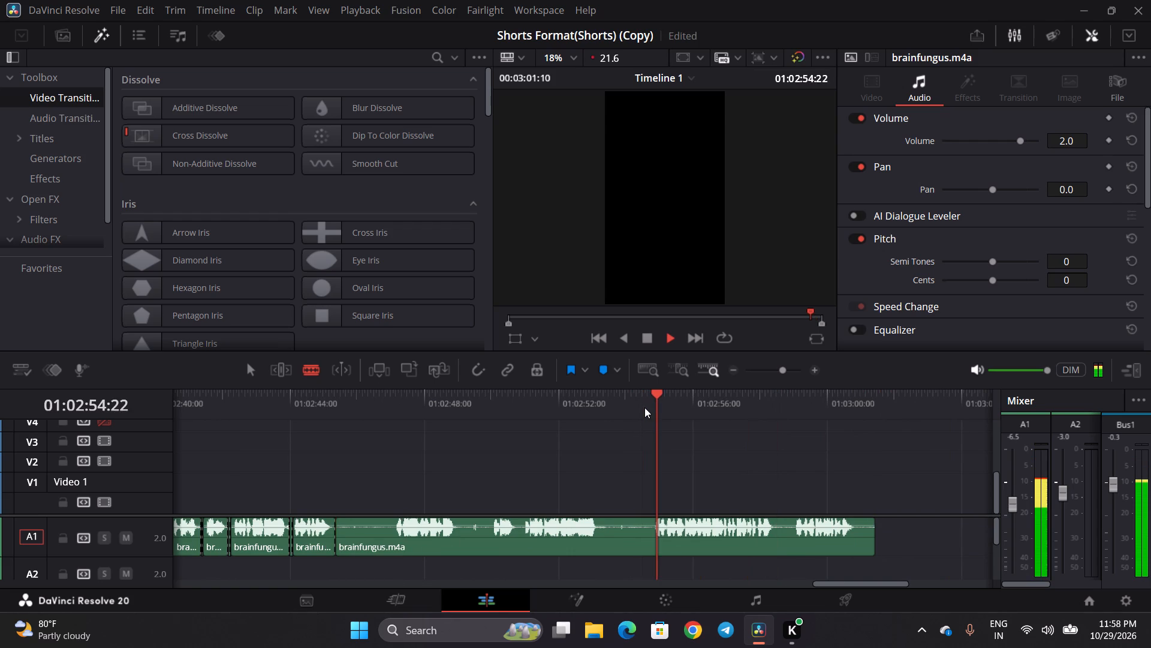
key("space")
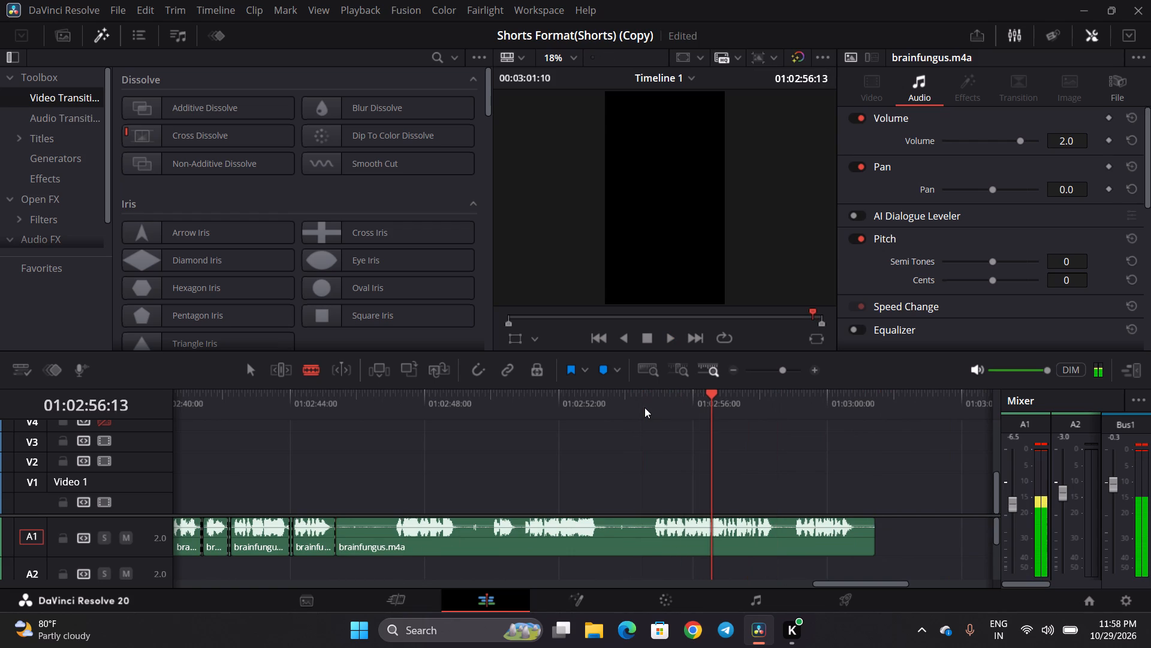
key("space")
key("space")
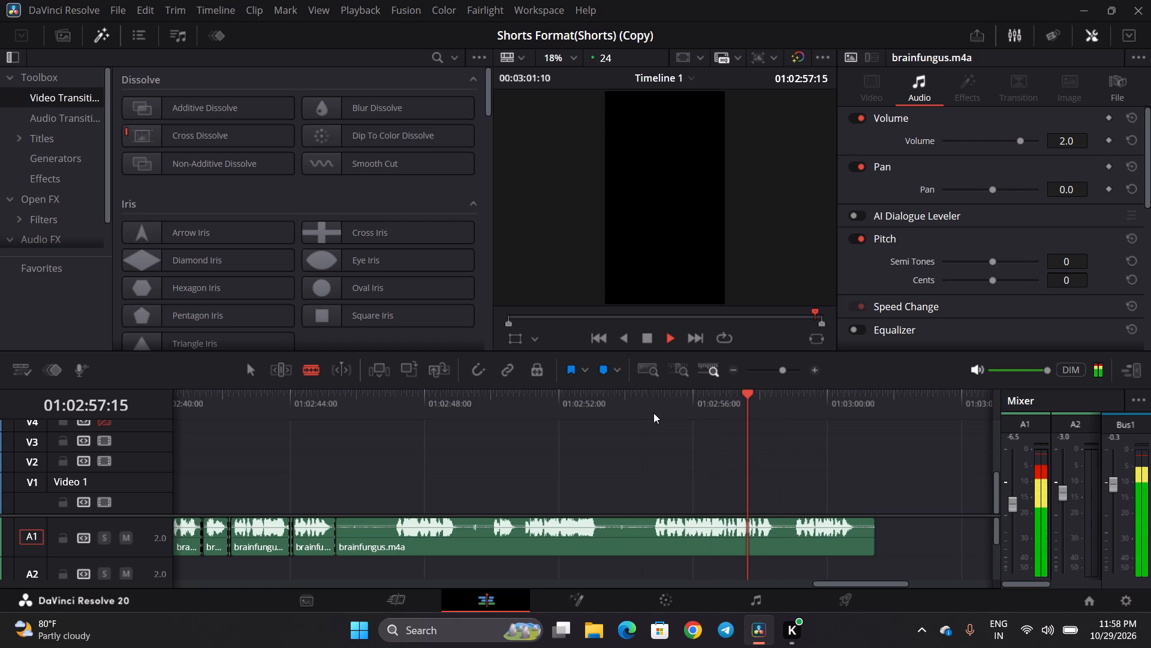
Set the Windows display brightness to about the middle of its range, then return to the timeline.
left_click(1032, 622)
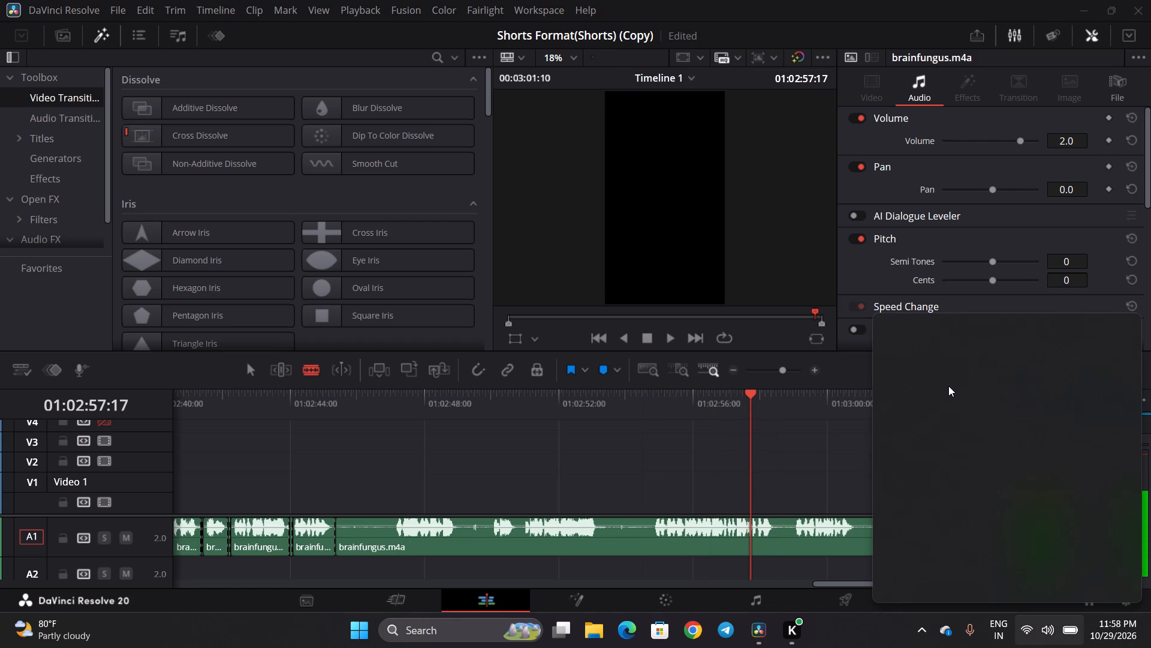
left_click_drag(988, 499, 999, 499)
left_click(810, 462)
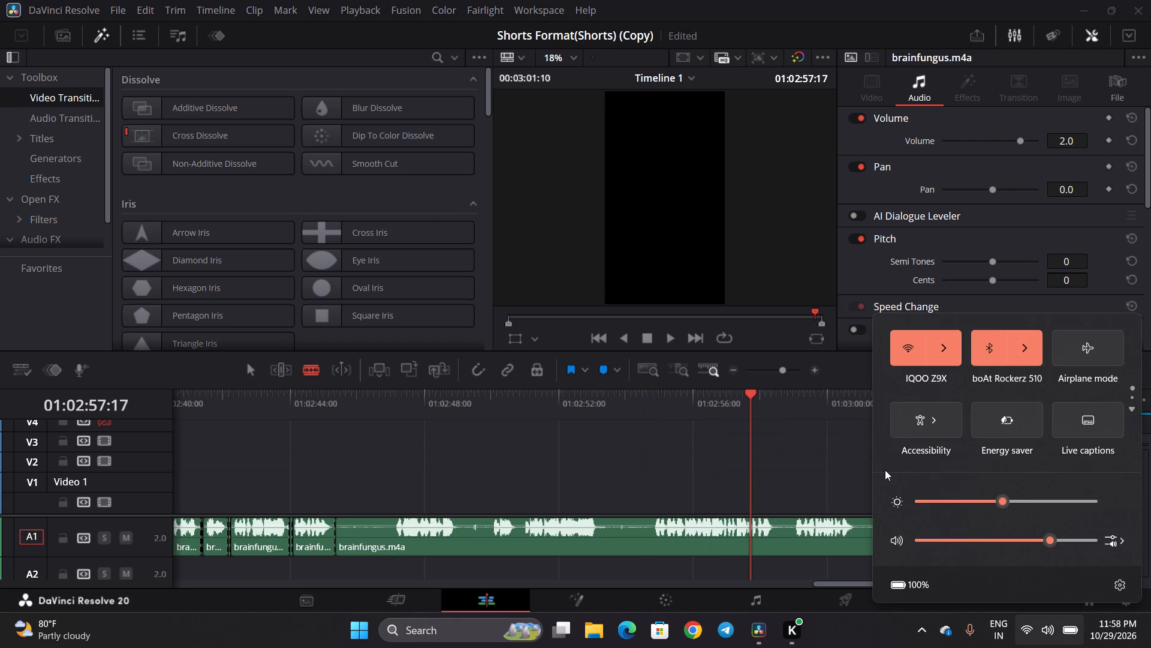
Play the A1 audio from 01:02:57:17 through to the end and delete the leftover clip after 01:02:45:09.
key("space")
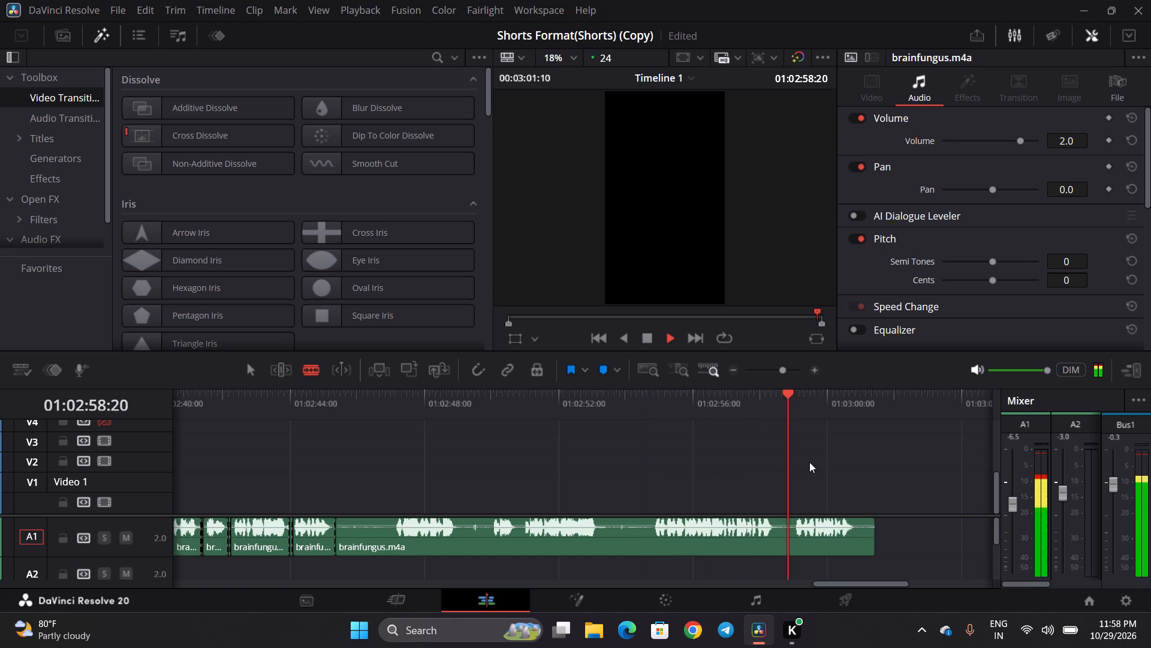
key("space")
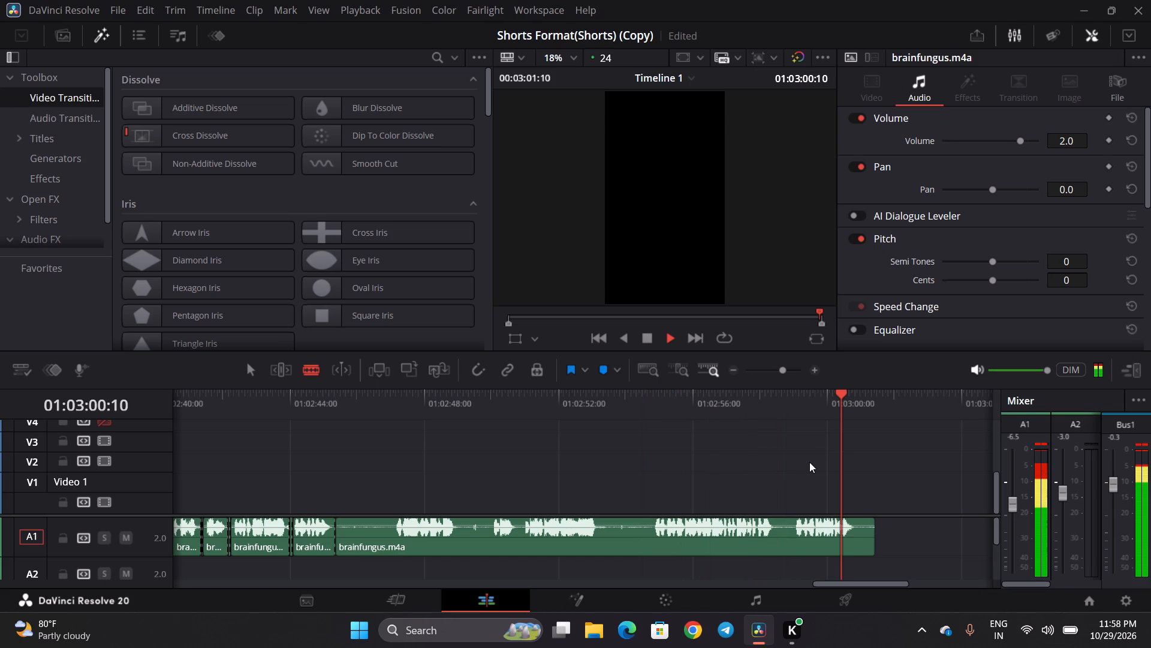
scroll(323, 460, "right", 1)
scroll(255, 369, "right", 1)
left_click(255, 369)
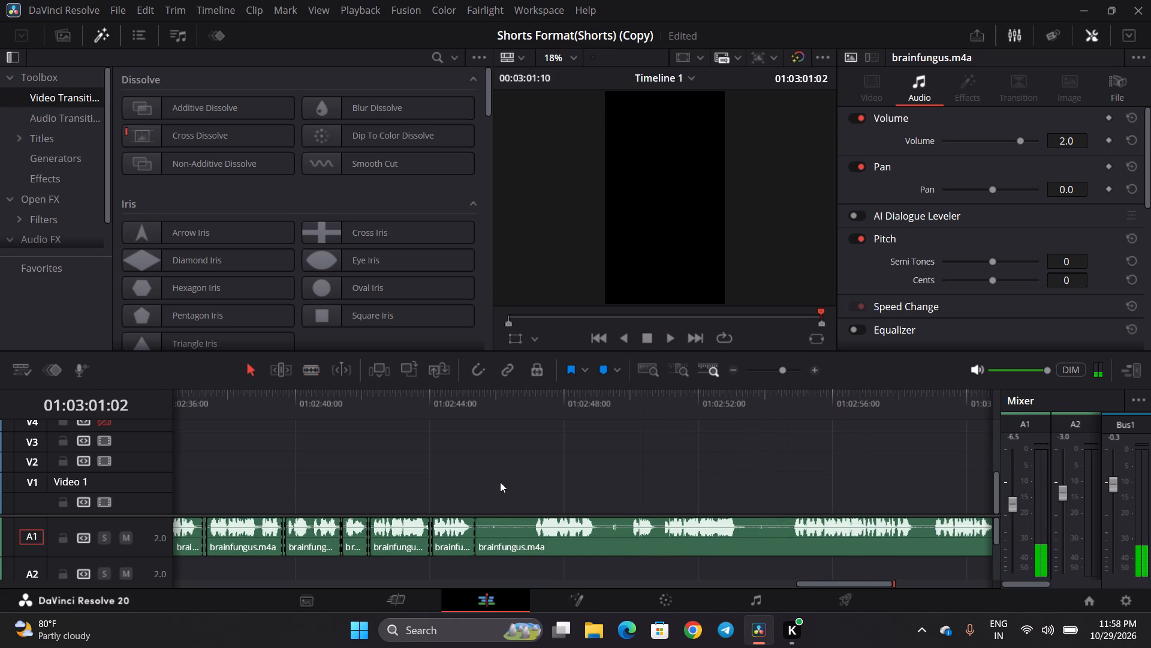
left_click_drag(516, 492, 542, 537)
key("BackSpace")
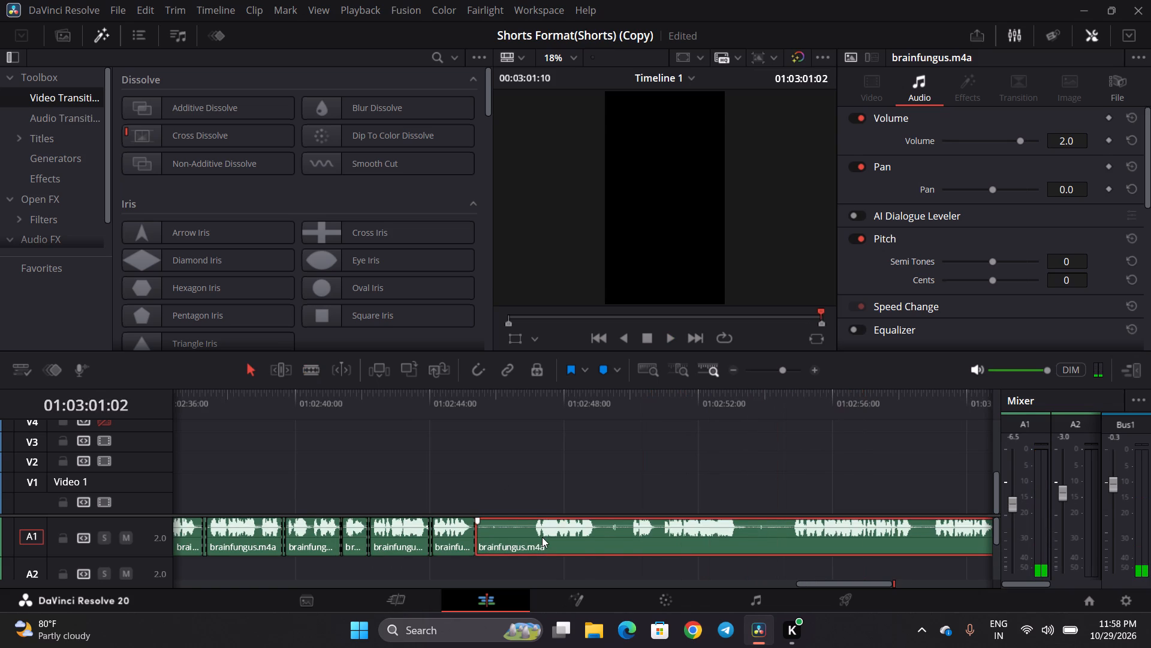
Go back to about 01:01:44:12 on the timeline, delete the small A1 pause clip around 01:01:46:08 and close its gap.
scroll(542, 537, "right", 7)
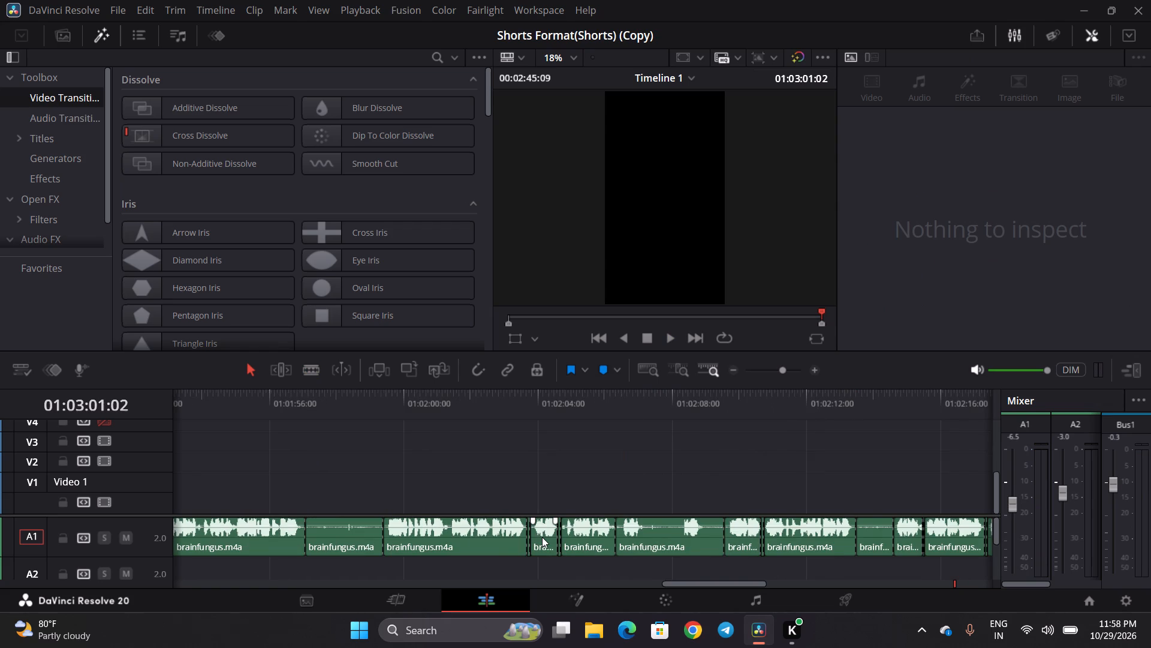
scroll(542, 537, "right", 2)
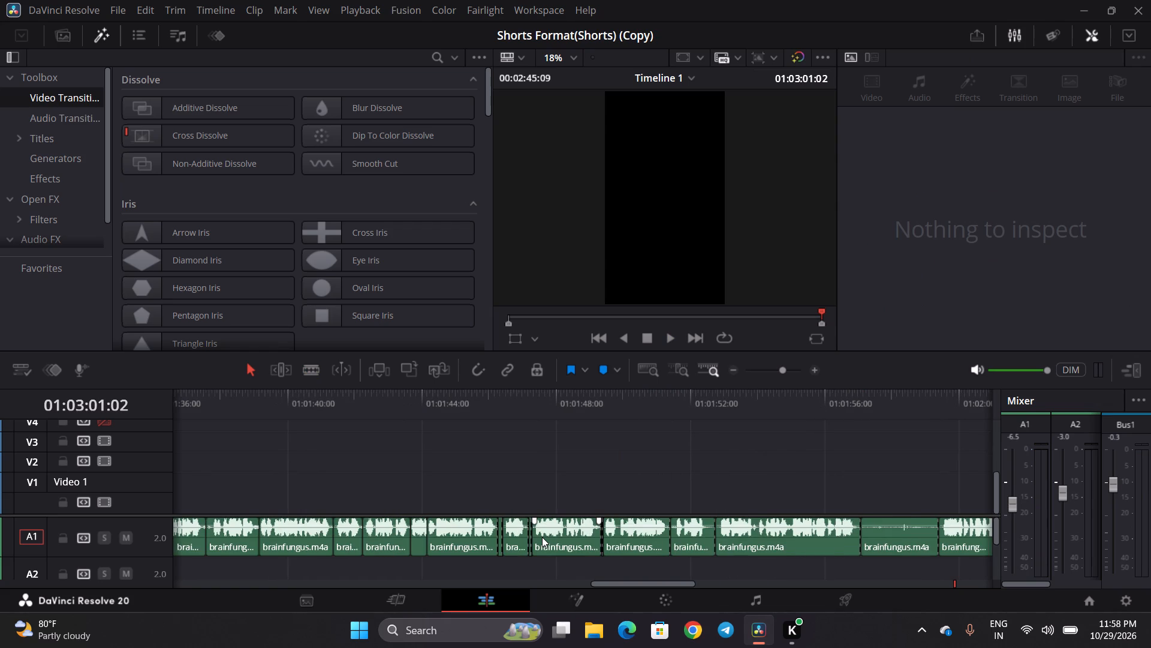
scroll(541, 537, "left", 1)
left_click(495, 409)
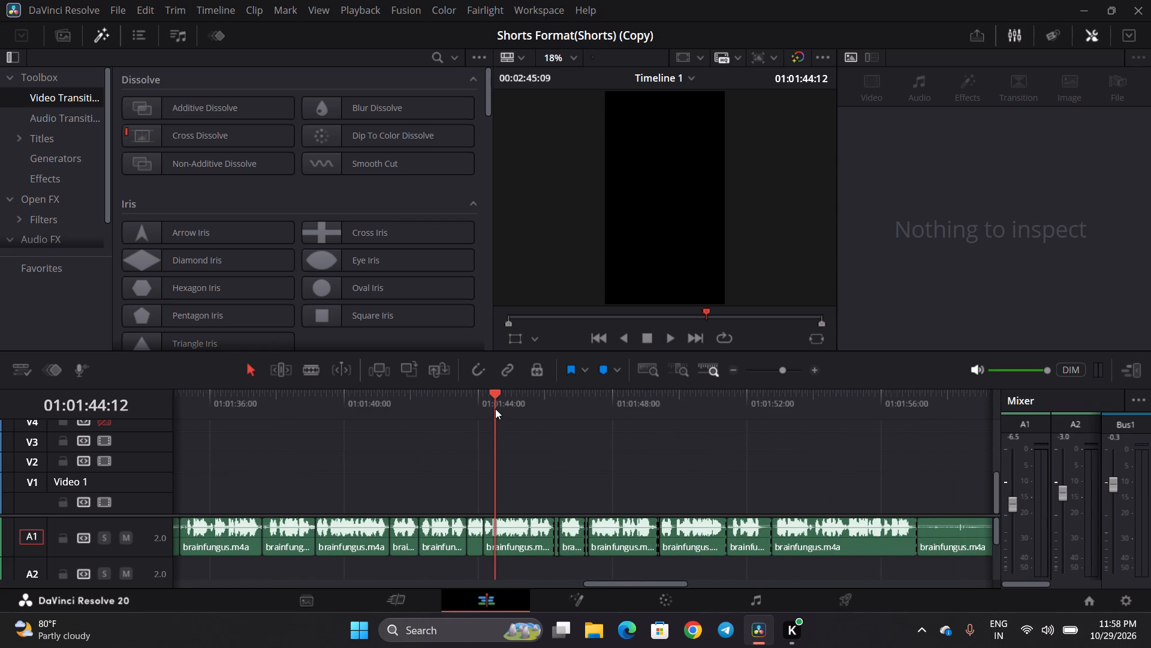
left_click(557, 537)
key("BackSpace")
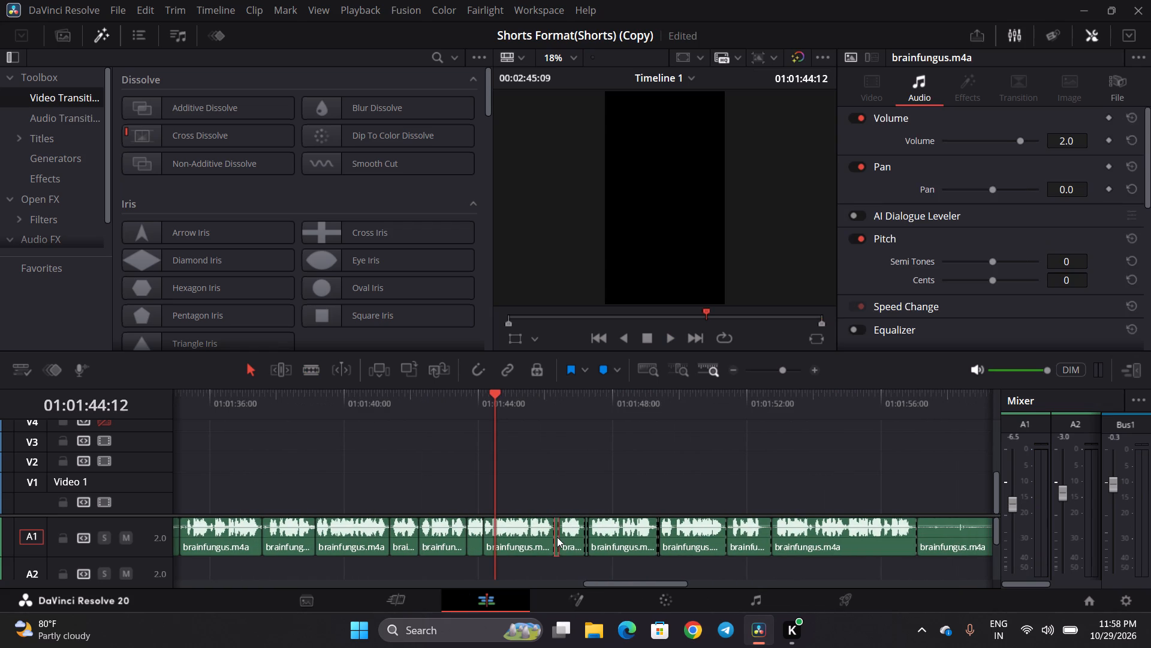
left_click(557, 537)
key("BackSpace")
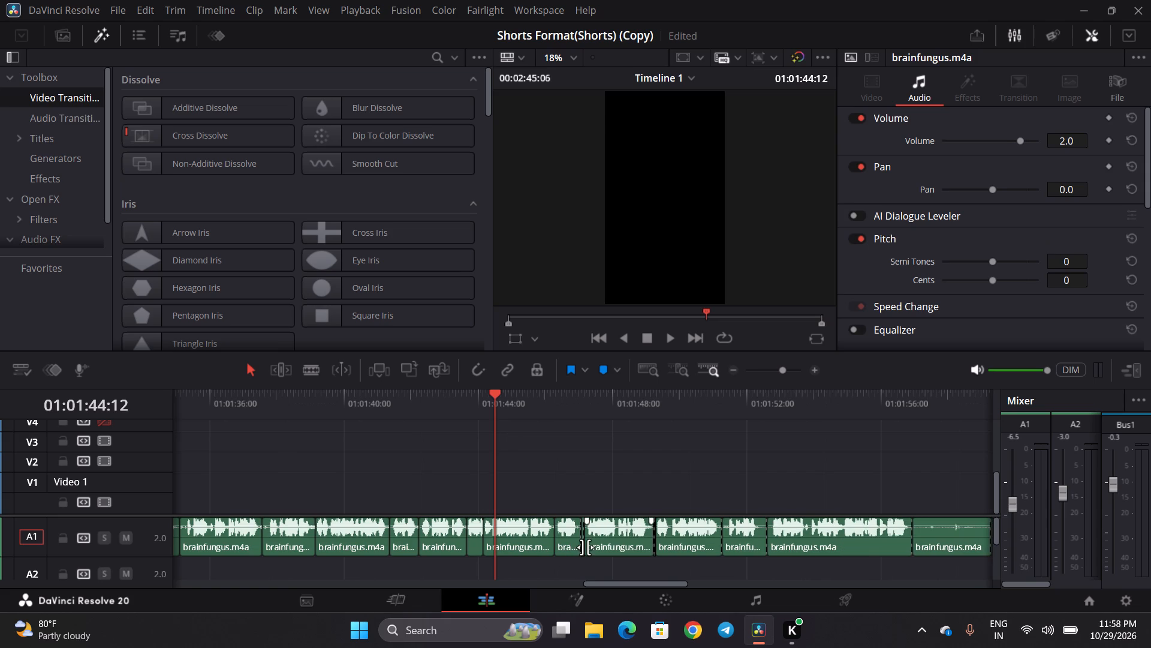
Delete the small A1 pause clips around 01:01:47:03 and 01:01:49:04, closing the gap after each deletion.
left_click(583, 547)
key("BackSpace")
left_click(583, 547)
key("BackSpace")
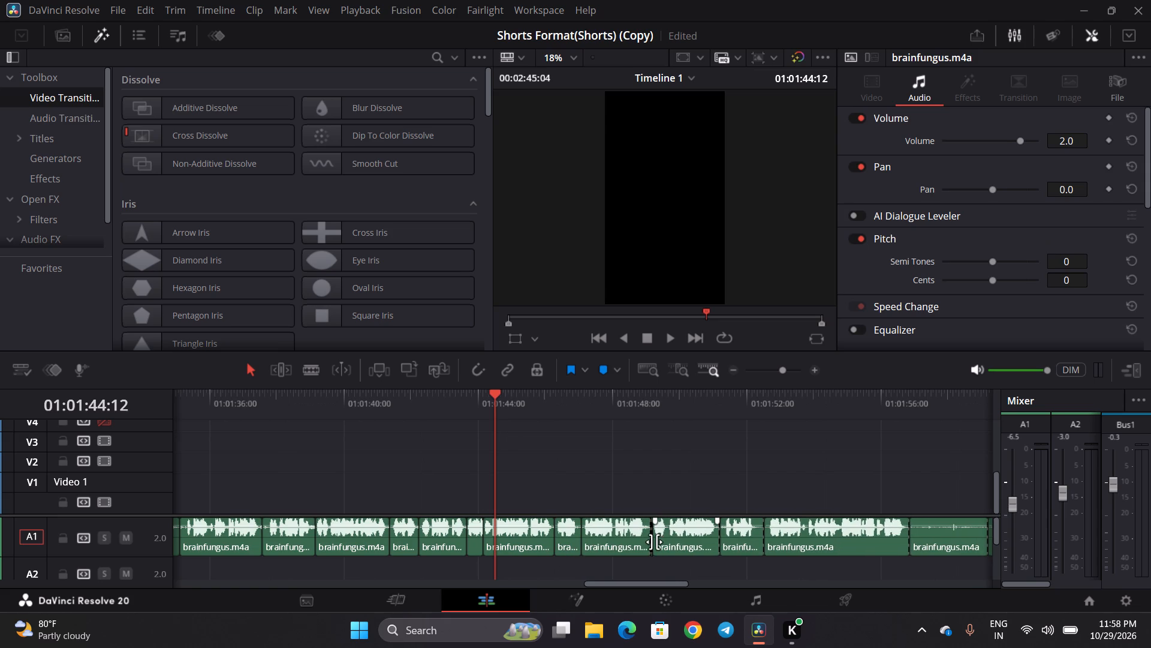
left_click(652, 542)
key("BackSpace")
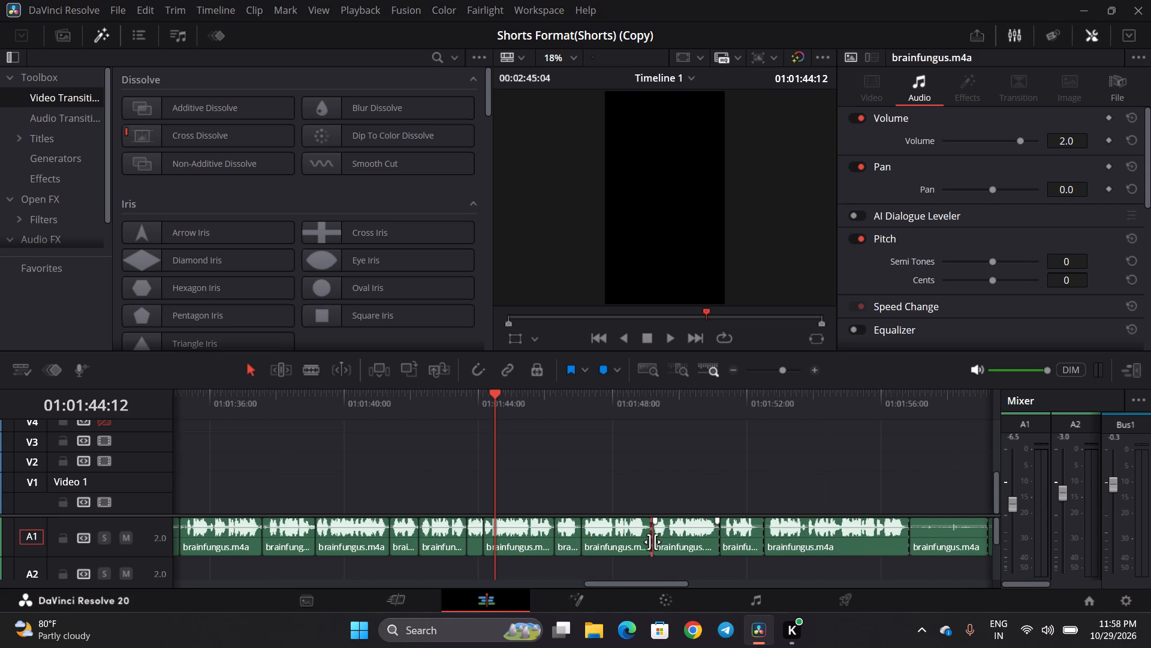
left_click(652, 542)
key("BackSpace")
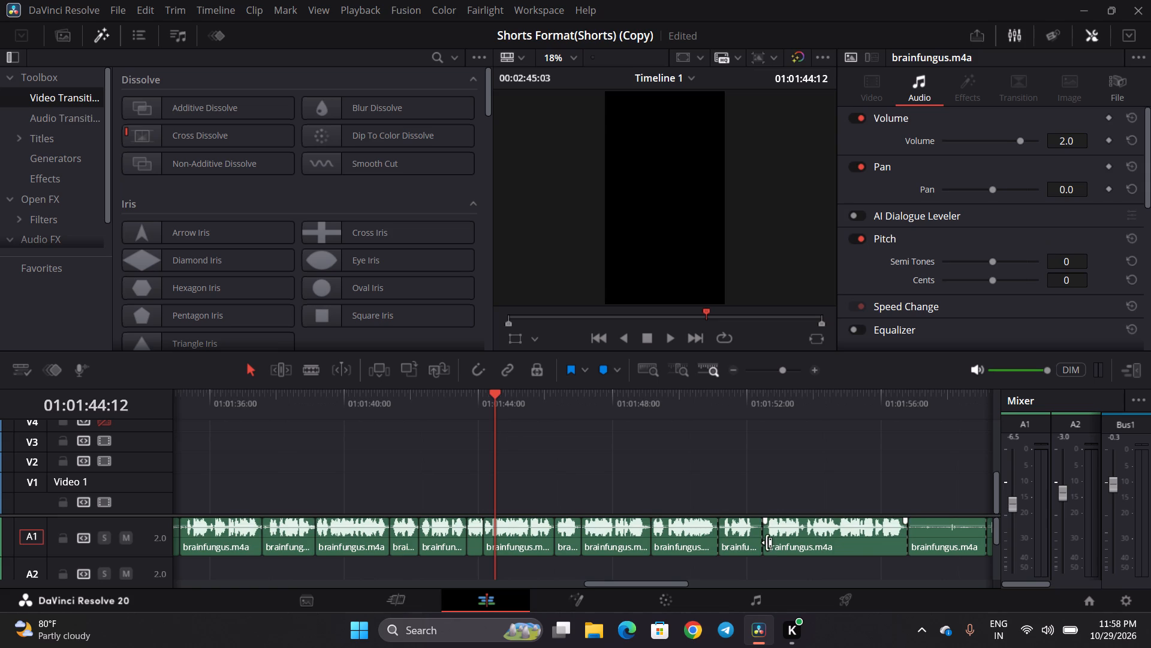
Delete the nearly silent A1 clip from about 01:01:56:19 to 01:01:59:03 and close its gap.
scroll(816, 548, "left", 1)
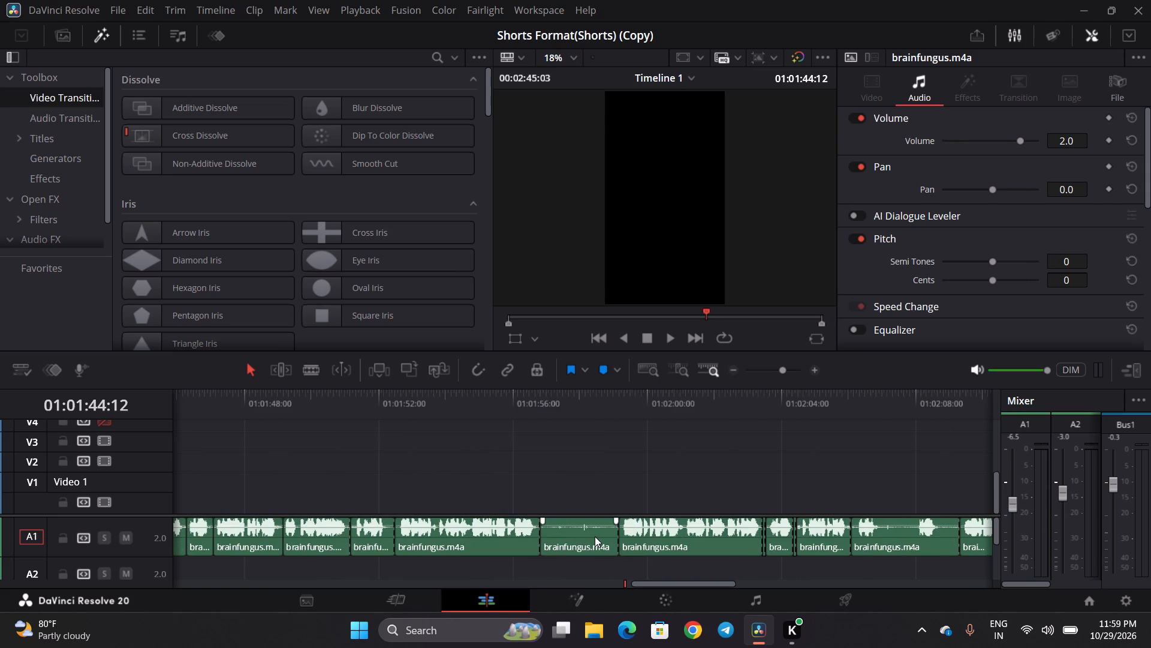
left_click(595, 536)
key("BackSpace")
left_click(595, 536)
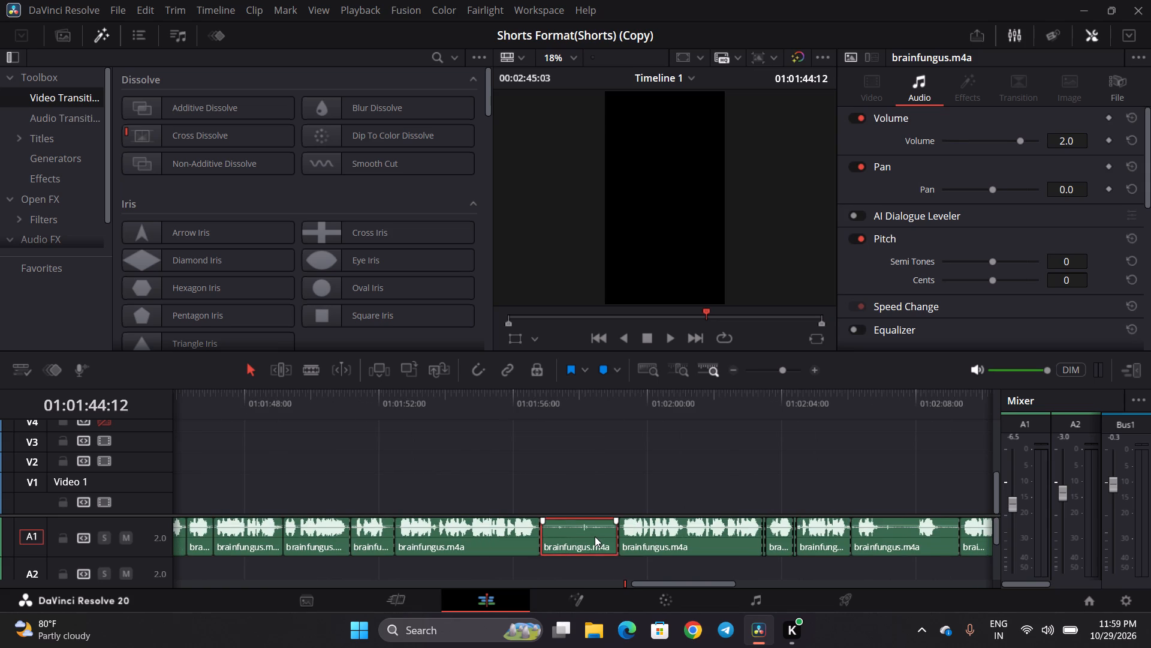
key("BackSpace")
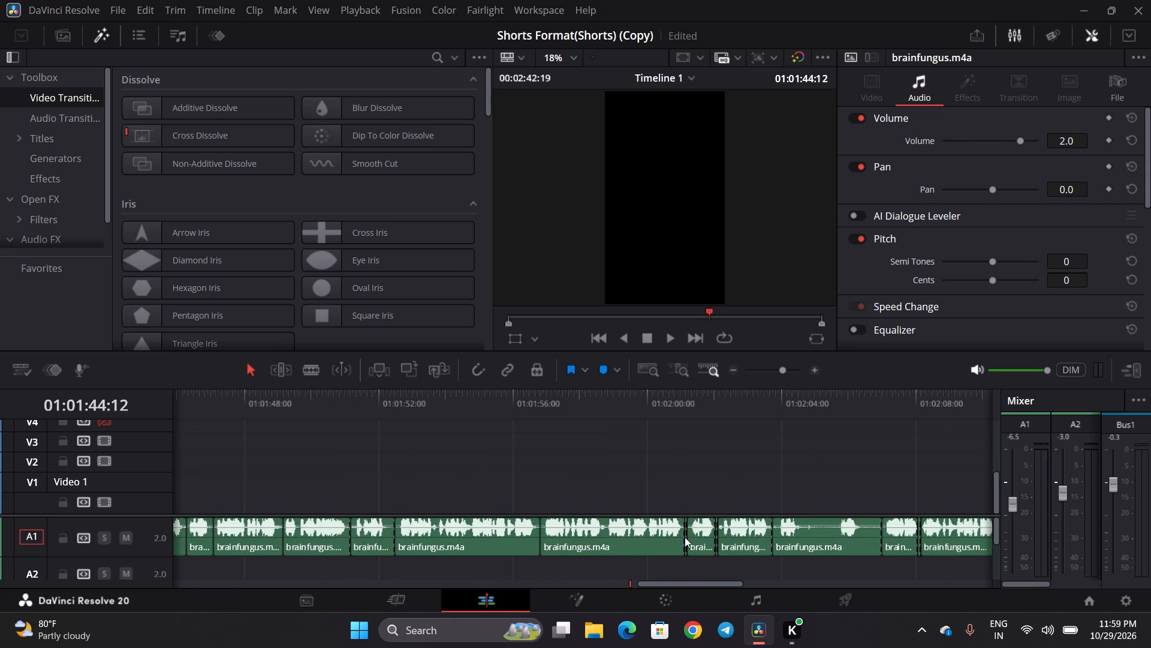
Delete the small A1 pause clips around 01:02:01:04 and 01:02:02:00, closing the gap after each deletion.
left_click(687, 537)
key("BackSpace")
left_click(687, 537)
key("BackSpace")
left_click(715, 546)
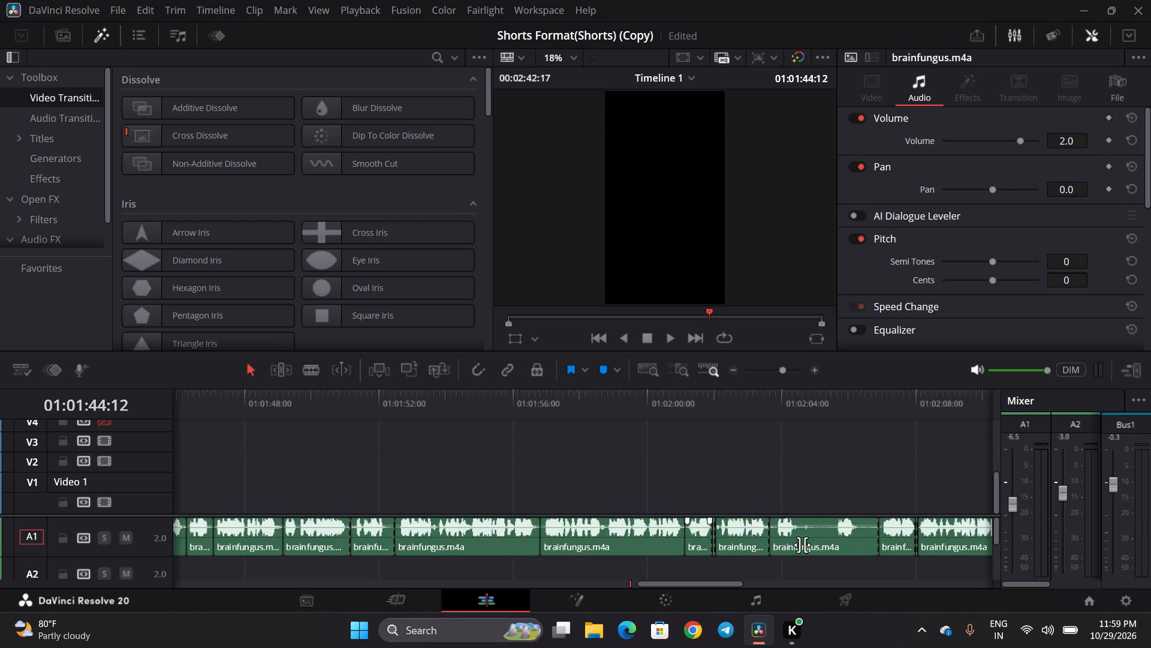
key("BackSpace")
left_click(715, 546)
key("BackSpace")
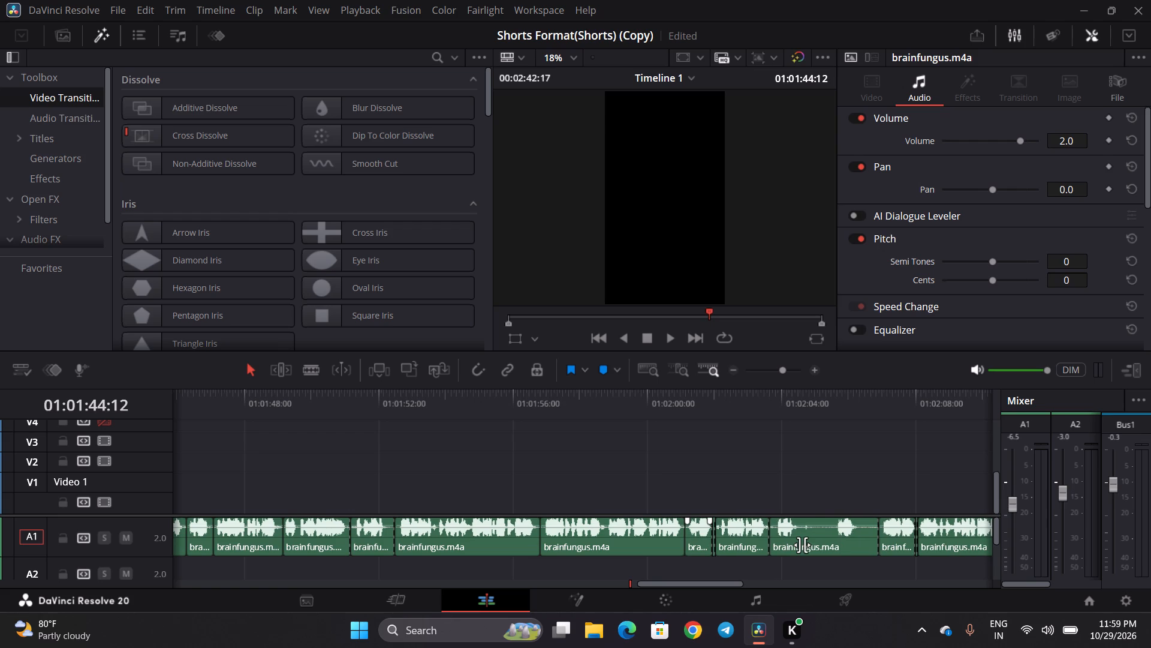
Delete the mostly silent A1 clip starting at about 01:02:03:15 and the small pause clip around 01:02:04:15, closing both gaps.
left_click(796, 542)
key("BackSpace")
left_click(796, 542)
key("BackSpace")
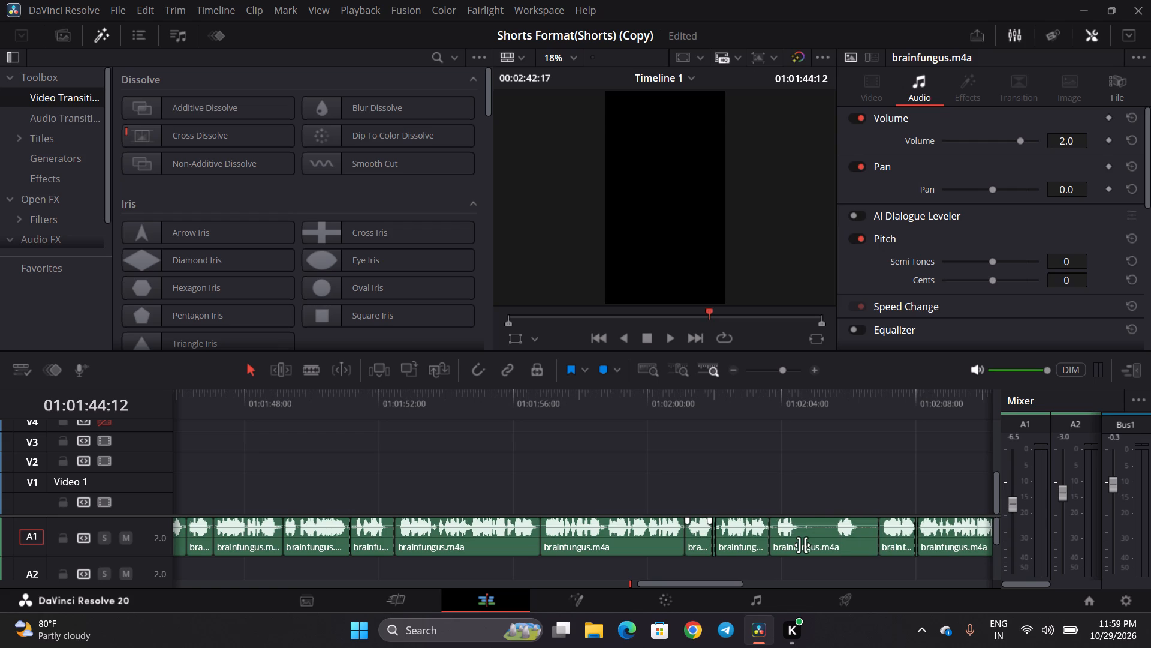
left_click(804, 548)
key("BackSpace")
left_click(804, 548)
key("BackSpace")
Delete the short A1 clip around 01:02:08:00 and the small pause clip around 01:02:08:07, closing both gaps.
left_click(917, 541)
key("BackSpace")
left_click(917, 541)
key("BackSpace")
scroll(863, 555, "left", 2)
left_click(432, 545)
key("BackSpace")
left_click(432, 545)
key("BackSpace")
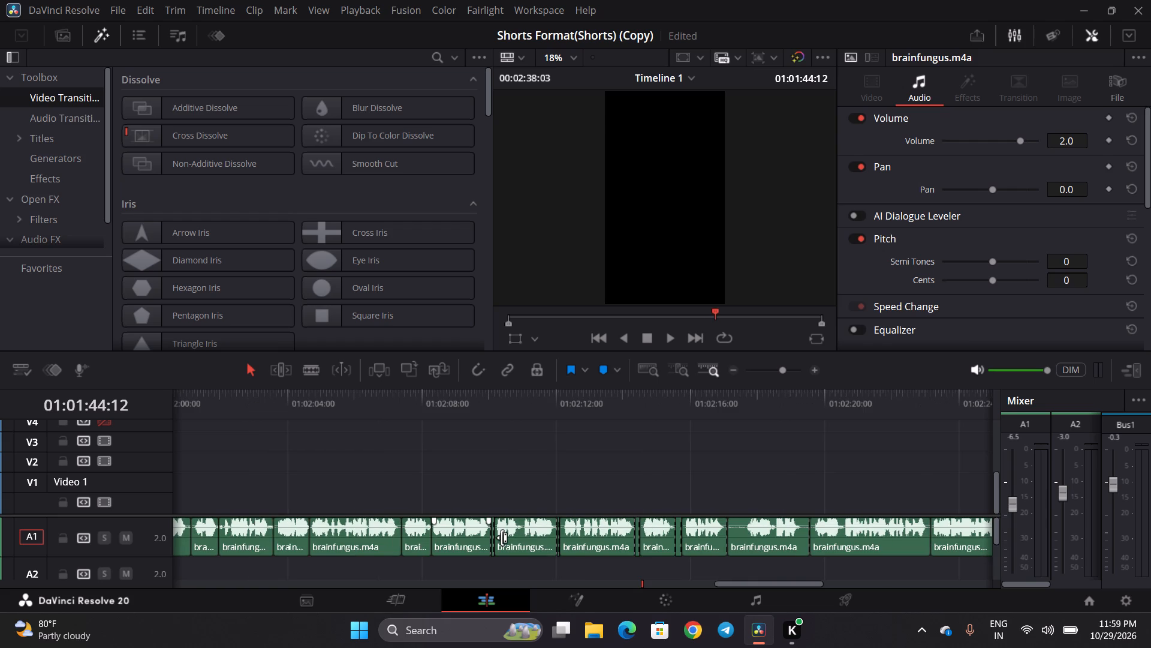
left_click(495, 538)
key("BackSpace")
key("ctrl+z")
Delete the small A1 pause clips around 01:02:10:02 and 01:02:12:00, closing the gap after each deletion.
left_click(493, 544)
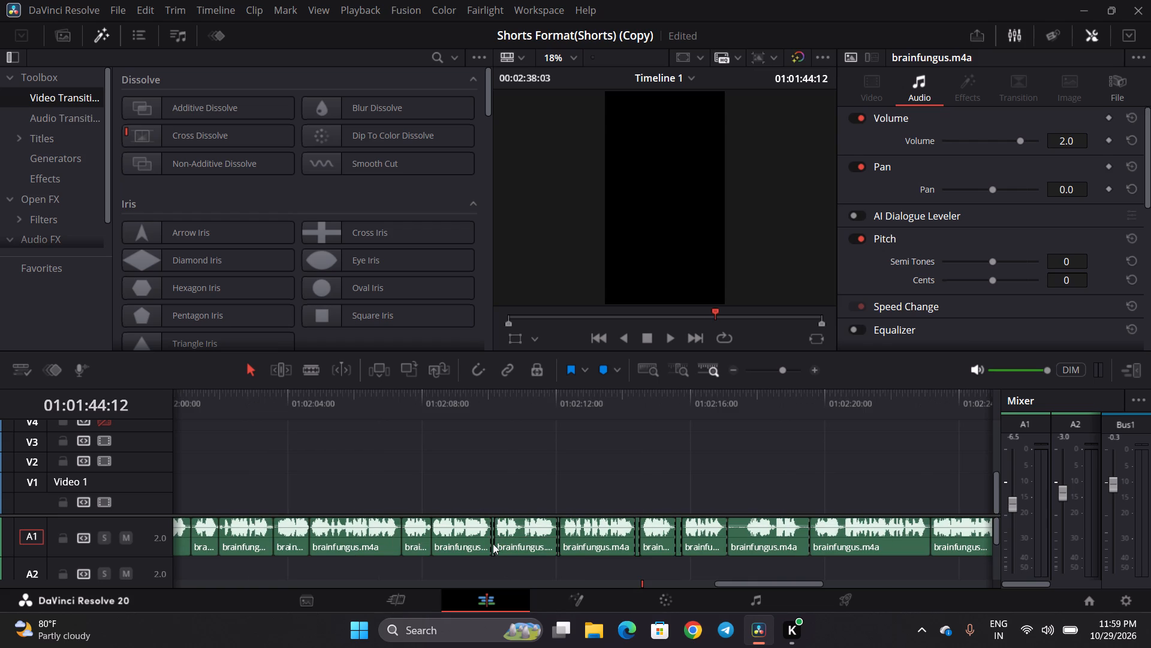
key("BackSpace")
left_click(493, 544)
key("BackSpace")
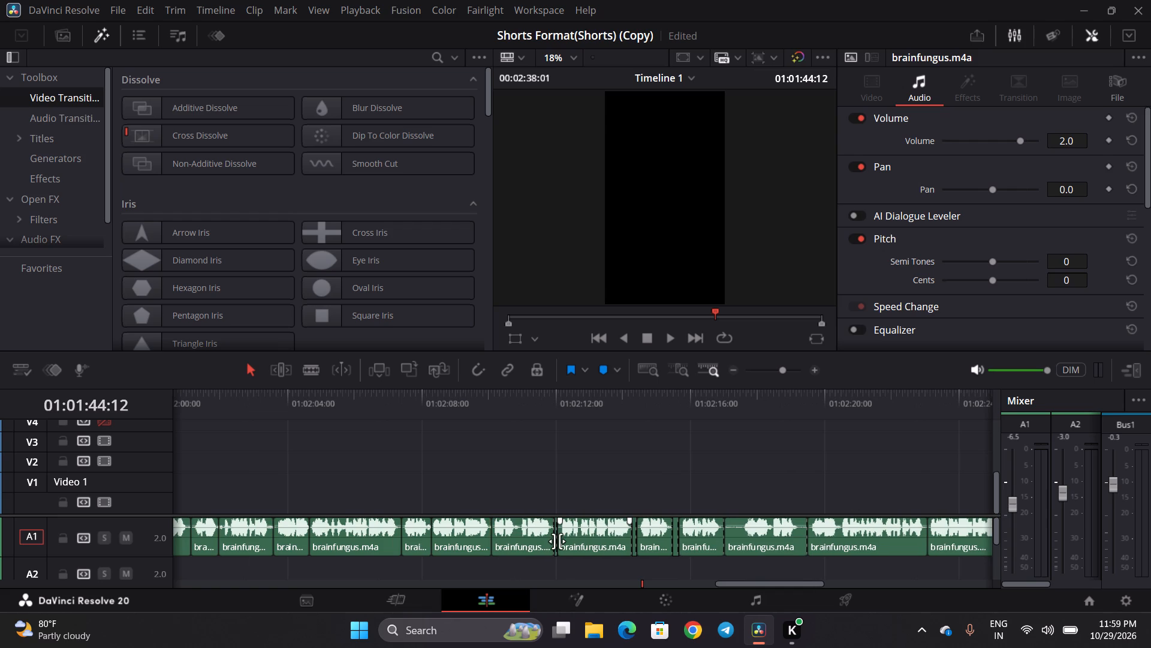
left_click(556, 541)
key("BackSpace")
left_click(556, 541)
key("BackSpace")
Delete the small A1 pause clips around 01:02:14:06 and 01:02:15:08, closing both gaps.
left_click(632, 546)
key("BackSpace")
left_click(632, 546)
key("BackSpace")
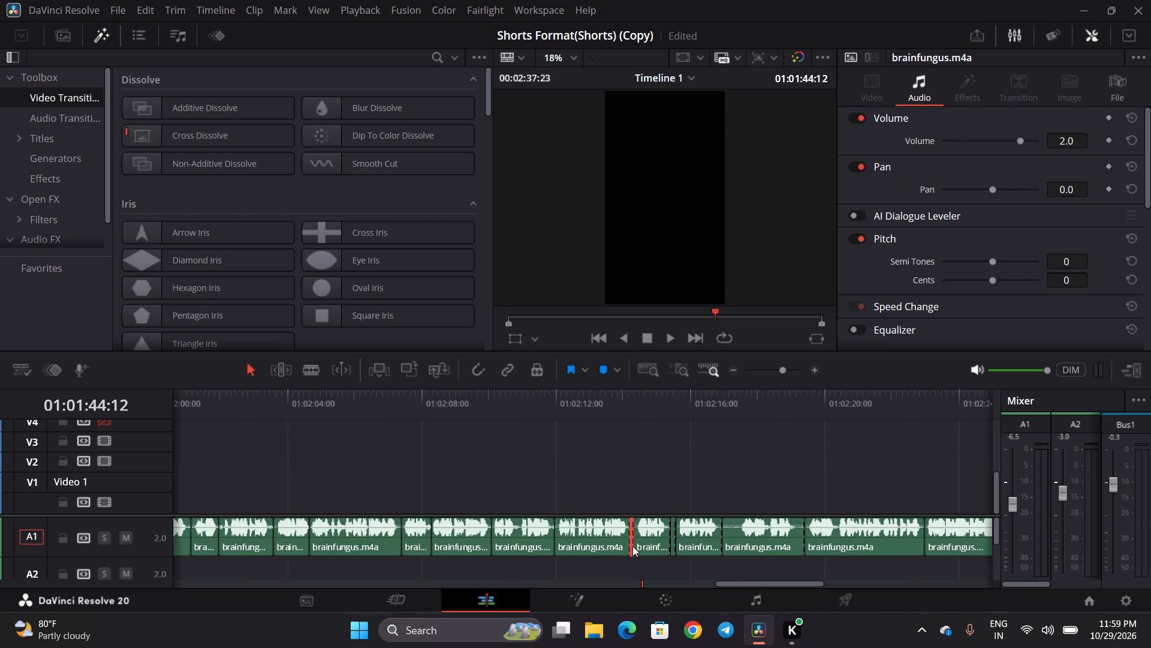
left_click(667, 540)
key("BackSpace")
left_click(667, 540)
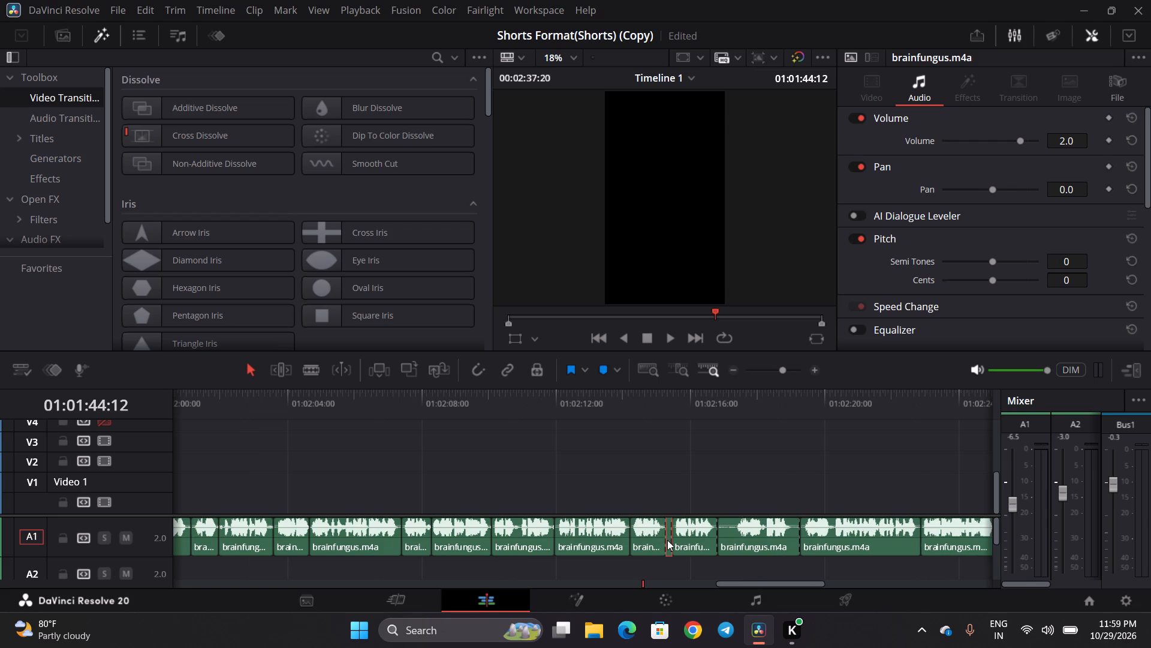
key("BackSpace")
Delete the unwanted A1 take from about 01:02:16:16 to 01:02:19:02 and close its gap.
left_click(750, 540)
key("BackSpace")
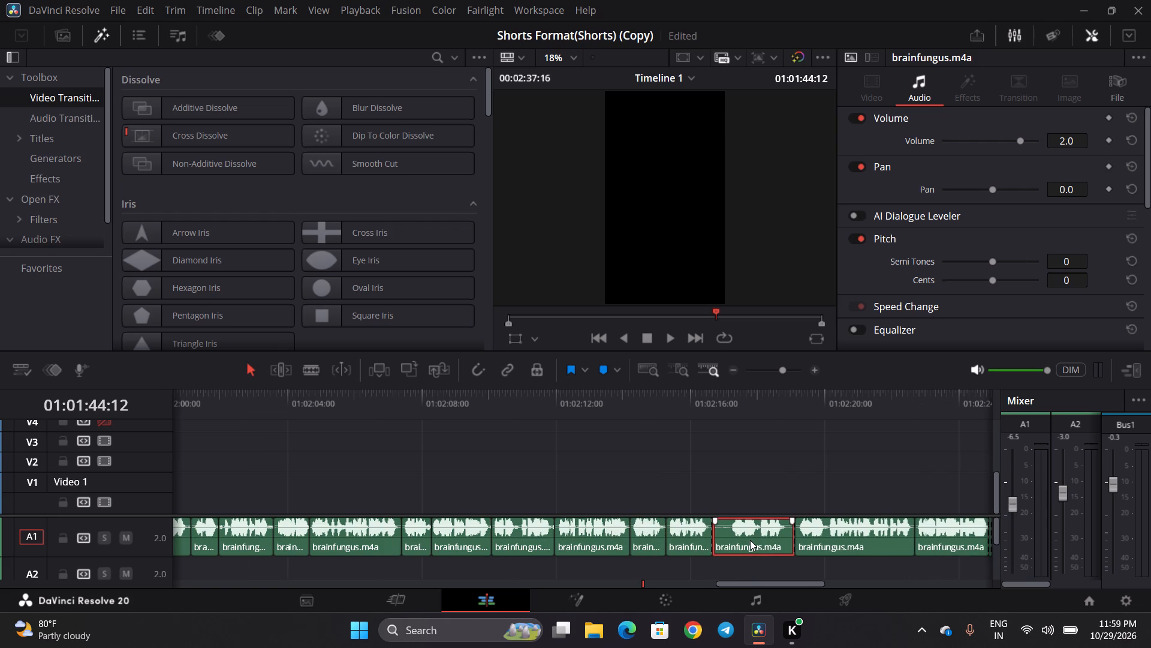
left_click(751, 541)
key("BackSpace")
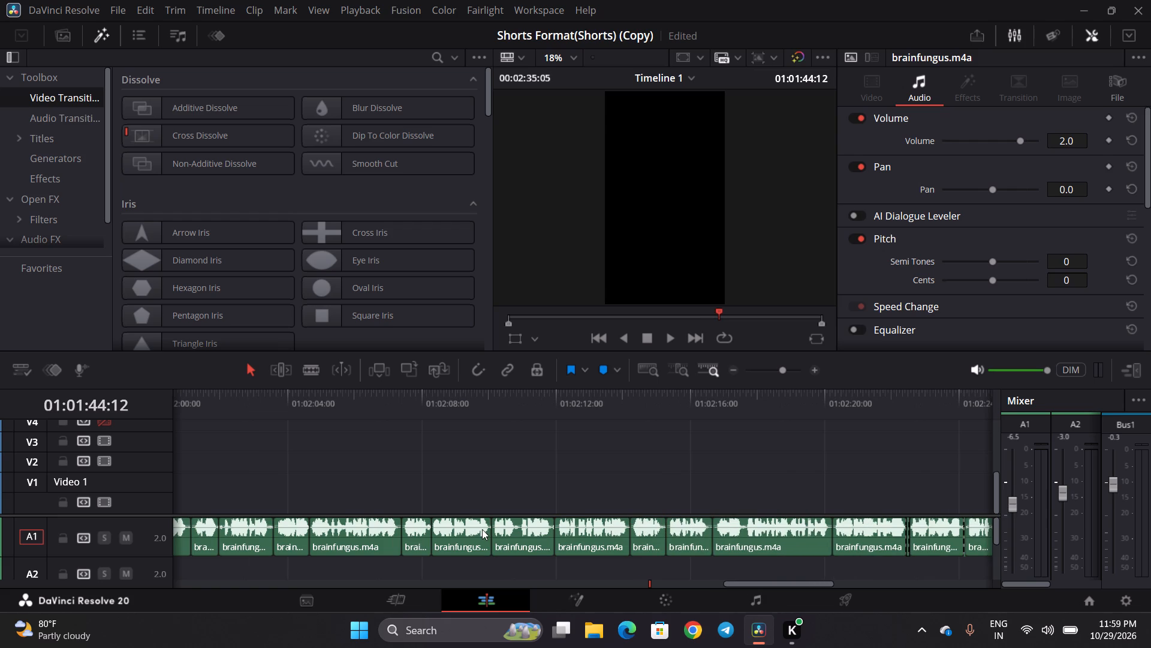
Delete the small A1 pause clips around 01:02:22:11 and 01:02:24:02, closing the gap after each deletion.
scroll(751, 541, "left", 2)
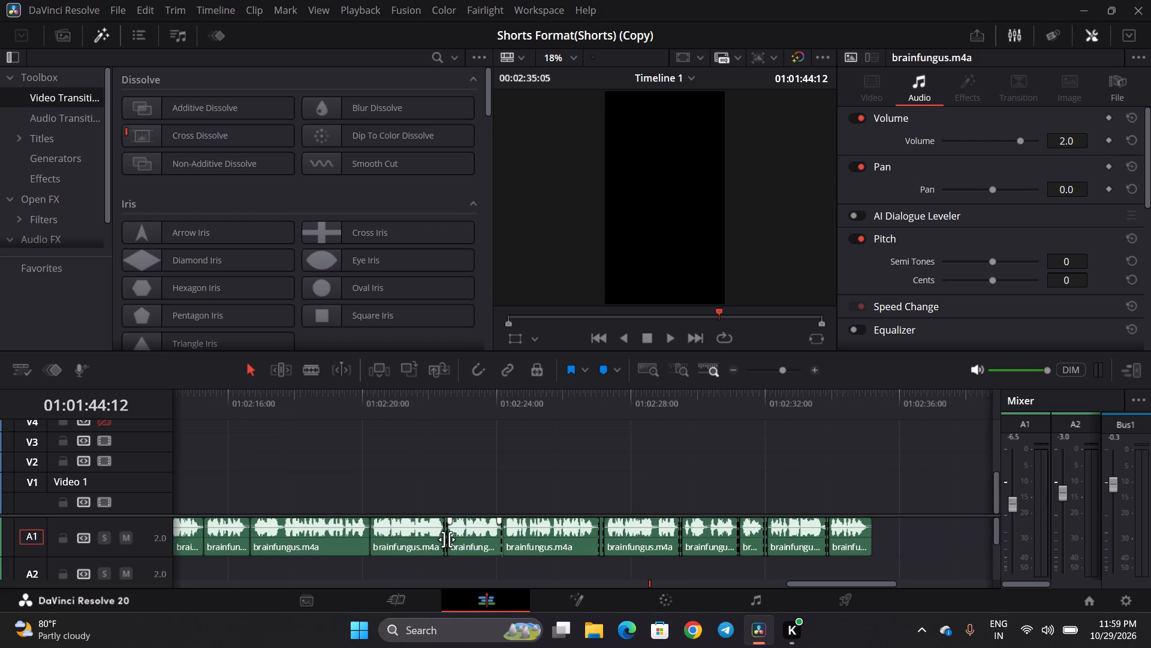
left_click(445, 545)
key("BackSpace")
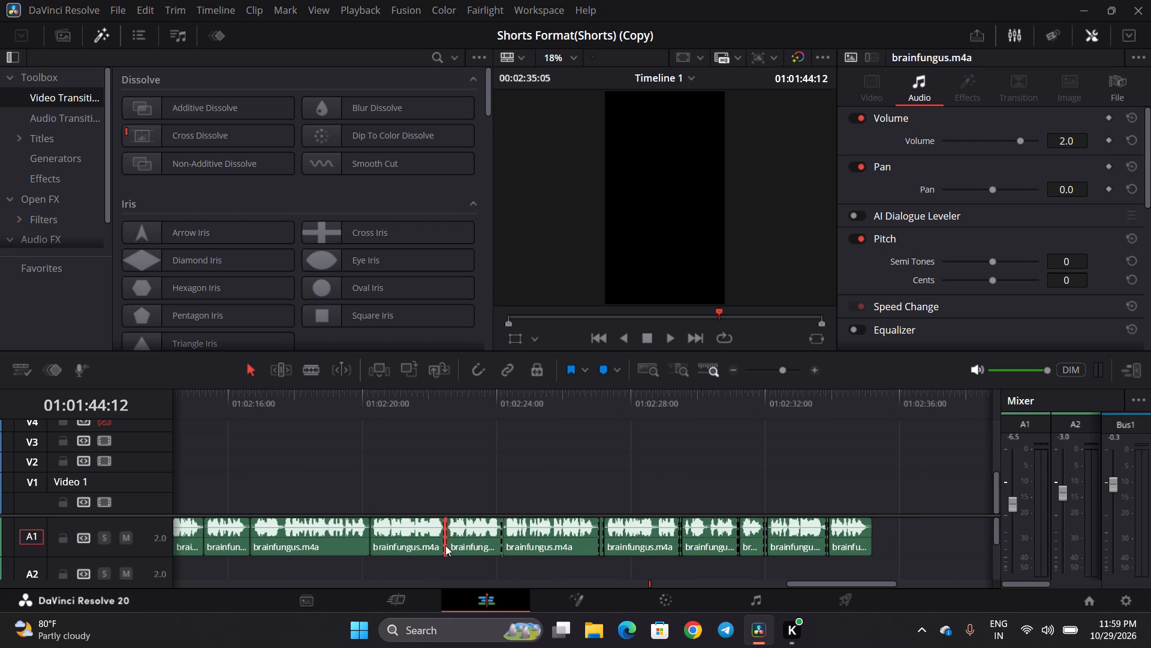
left_click(445, 545)
key("BackSpace")
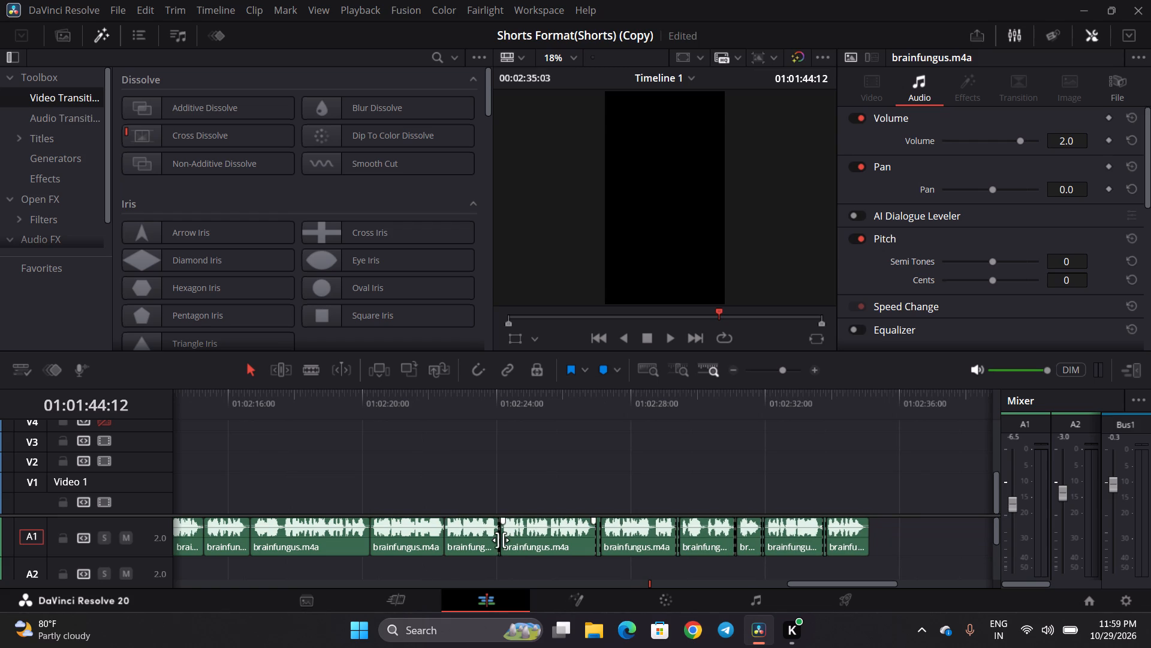
left_click(501, 540)
left_click(510, 562)
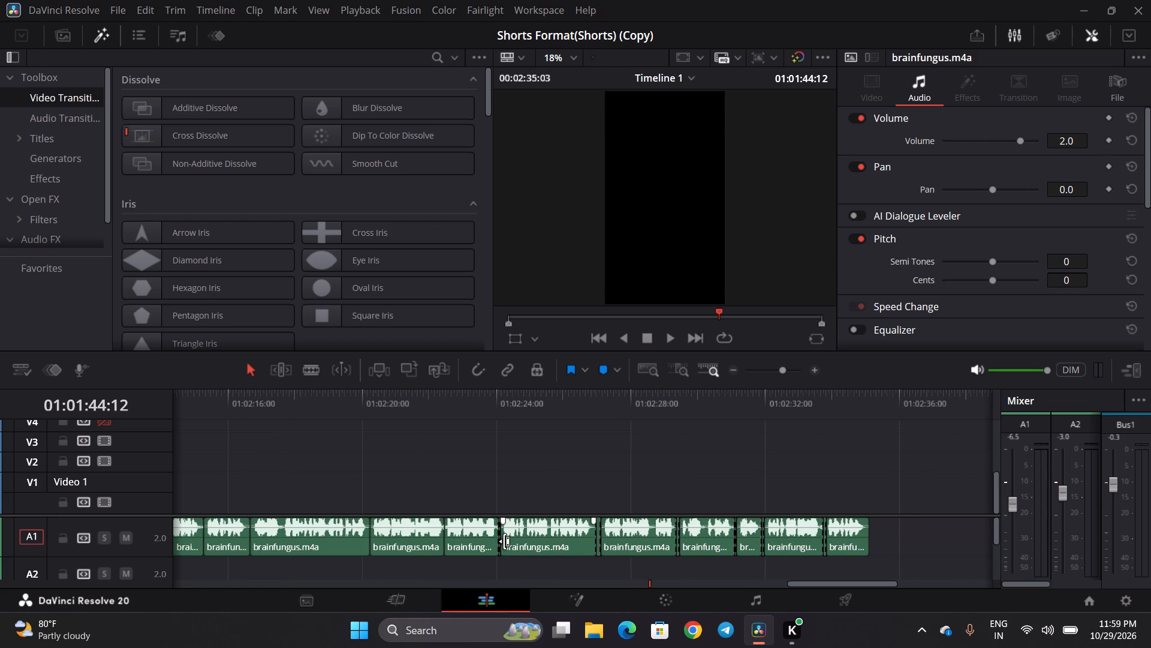
left_click(501, 539)
left_click(507, 575)
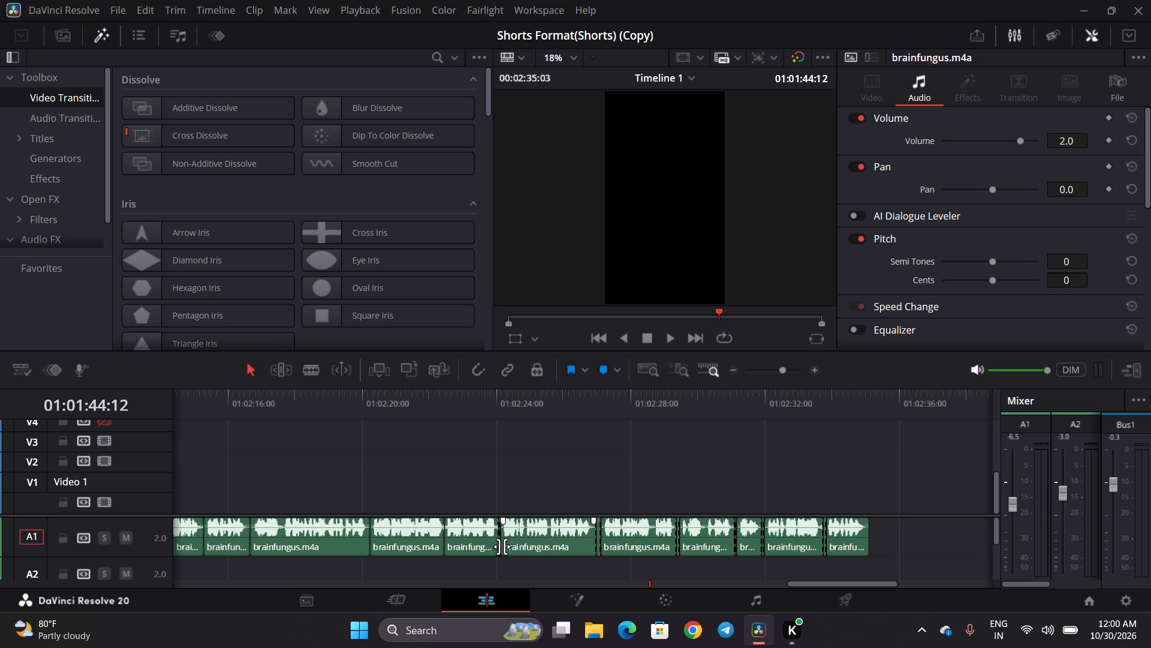
left_click(499, 548)
key("BackSpace")
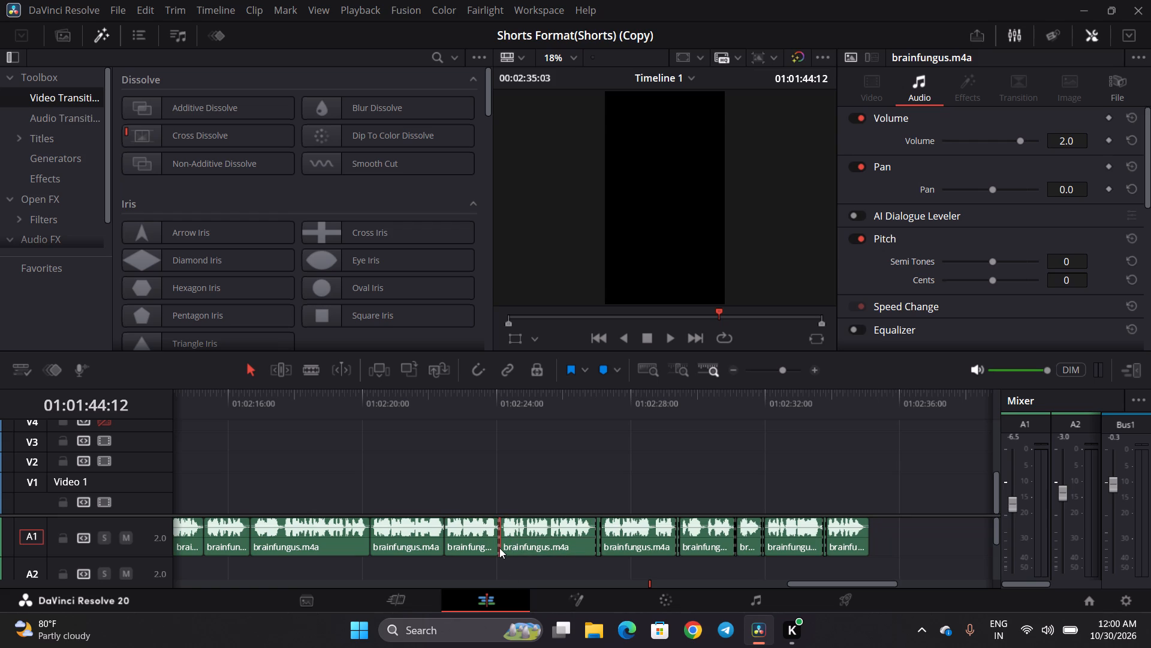
left_click(499, 548)
key("BackSpace")
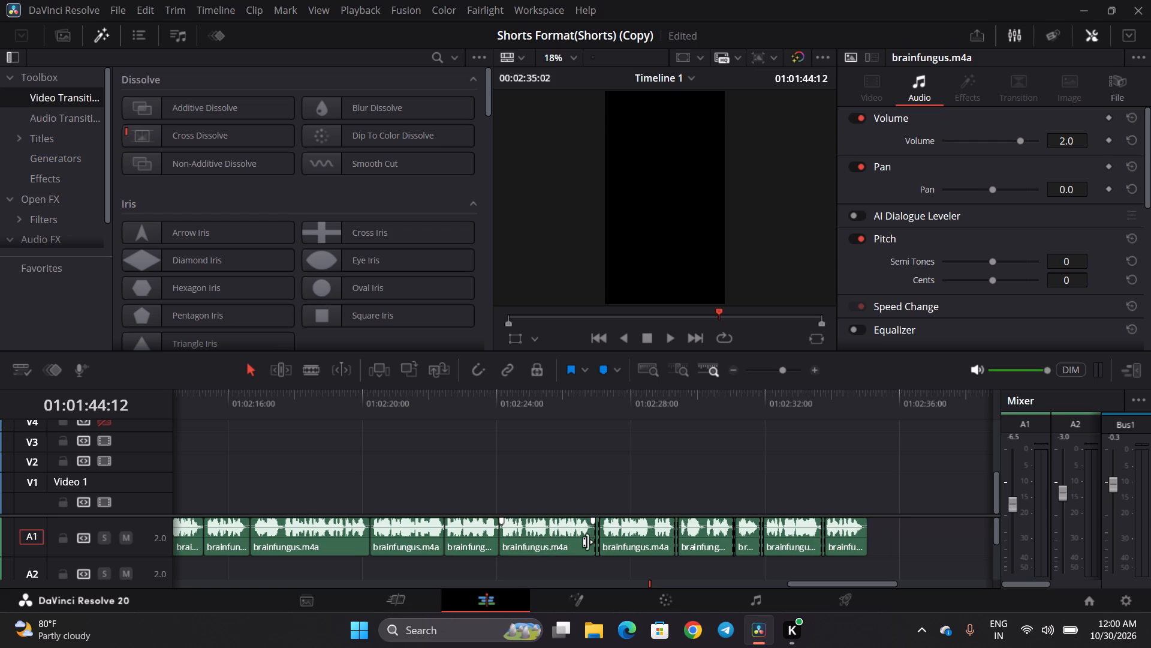
Delete the small A1 pause clips around 01:02:27:00 and 01:02:29:06, closing both gaps.
left_click(596, 546)
key("BackSpace")
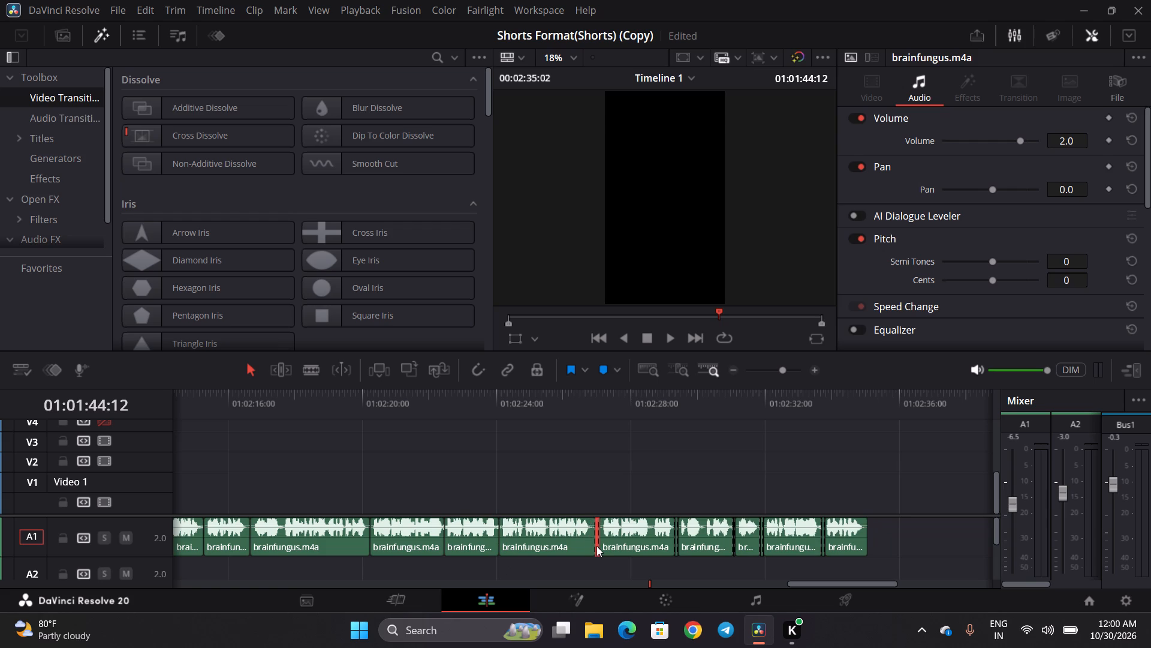
left_click(596, 546)
key("BackSpace")
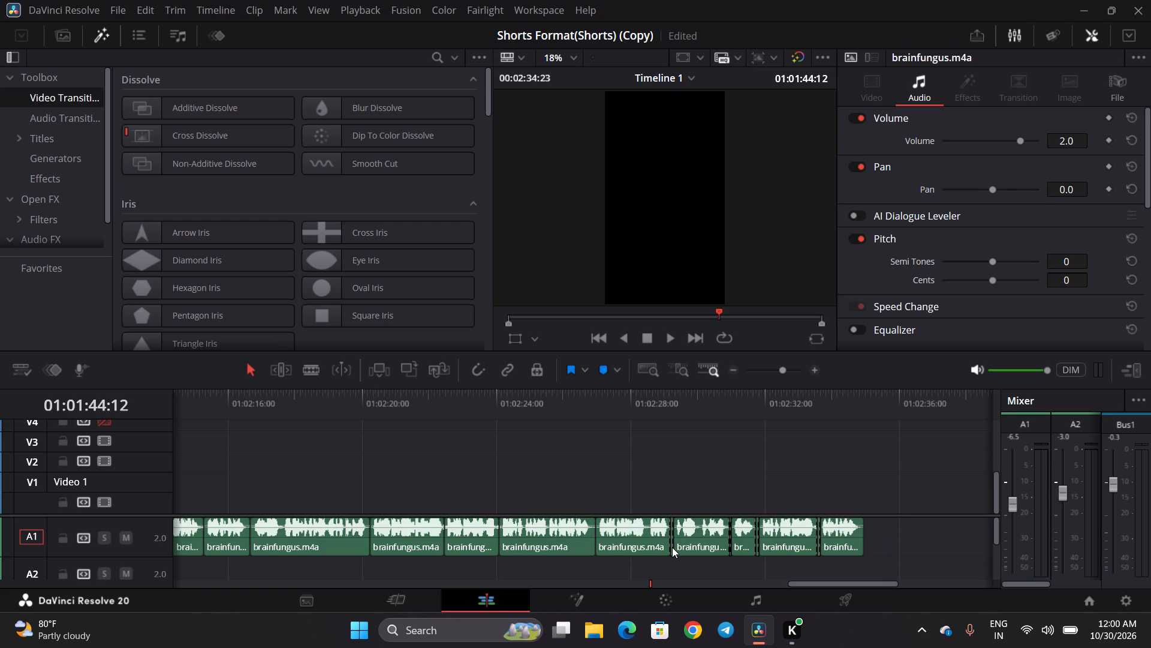
left_click(672, 547)
key("BackSpace")
left_click(672, 547)
key("BackSpace")
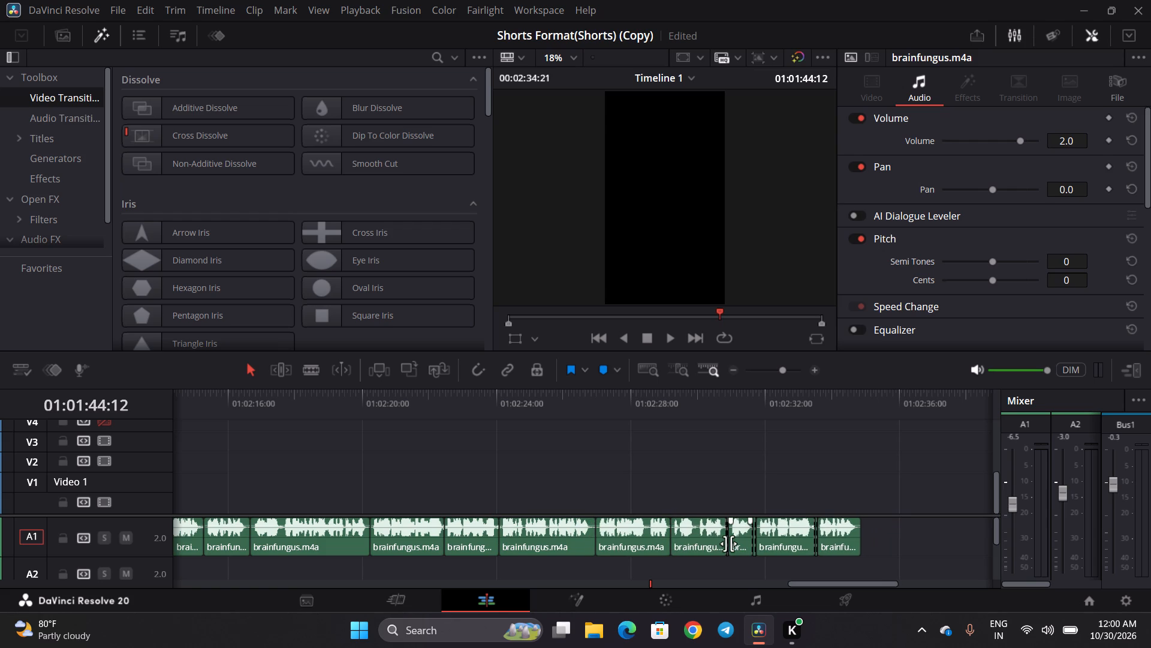
Delete the small A1 pause clips around 01:02:30:21 and 01:02:31:16, closing the gap after each deletion.
left_click(728, 544)
left_click(728, 565)
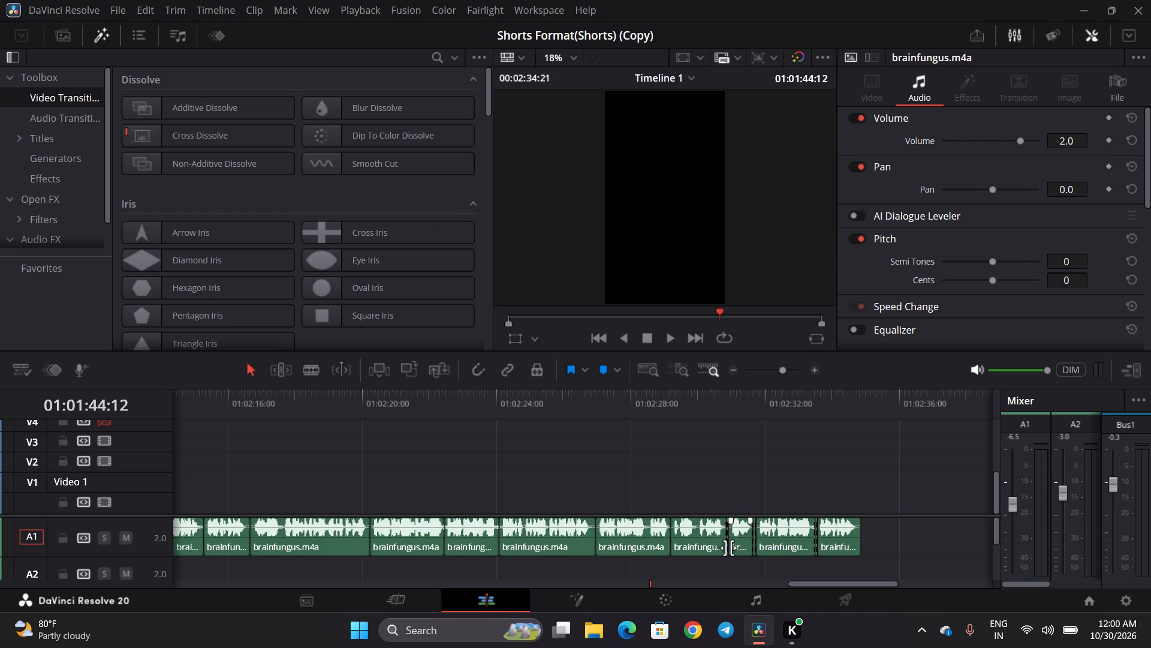
left_click(728, 548)
left_click(733, 565)
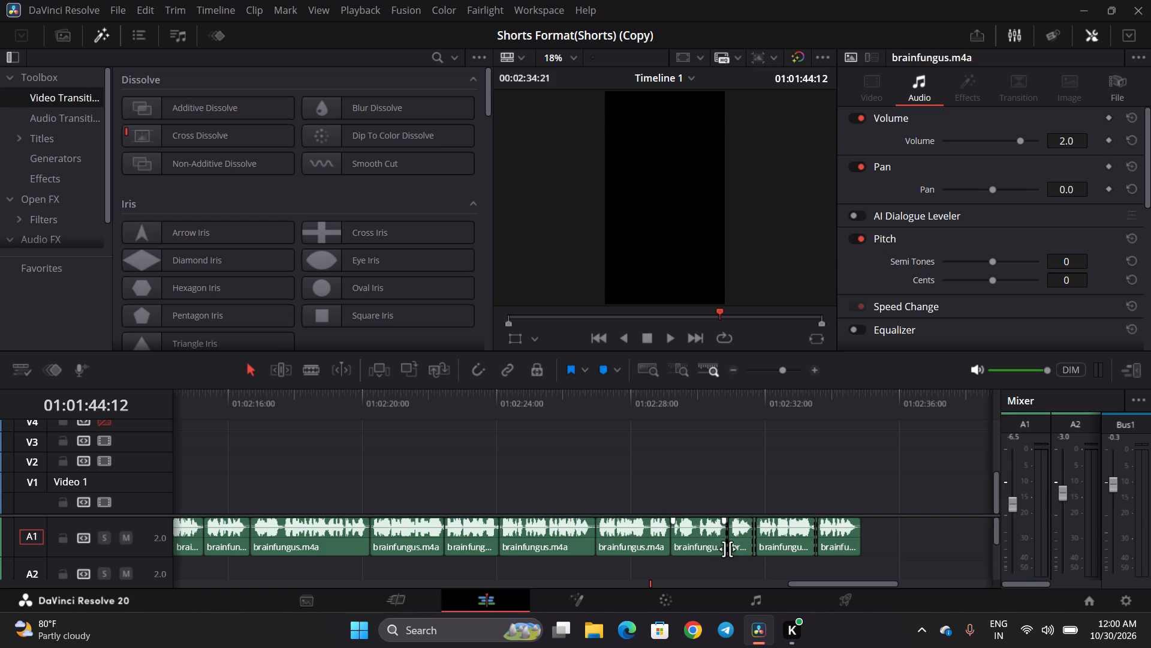
left_click(728, 550)
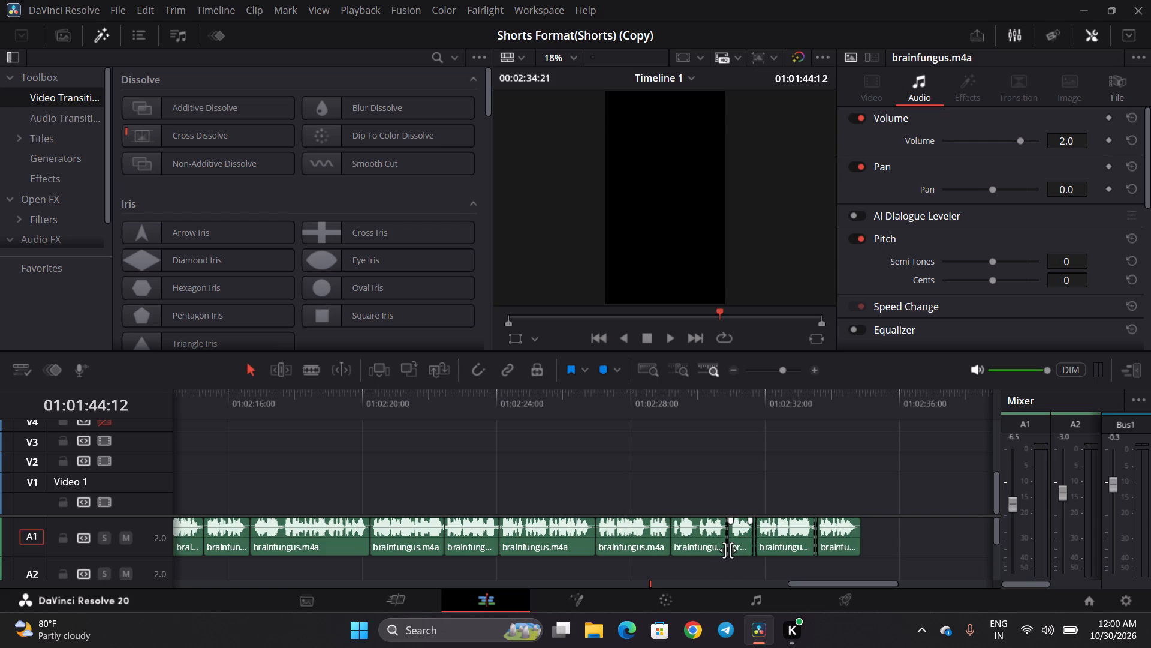
key("BackSpace")
left_click(728, 550)
key("BackSpace")
left_click(754, 544)
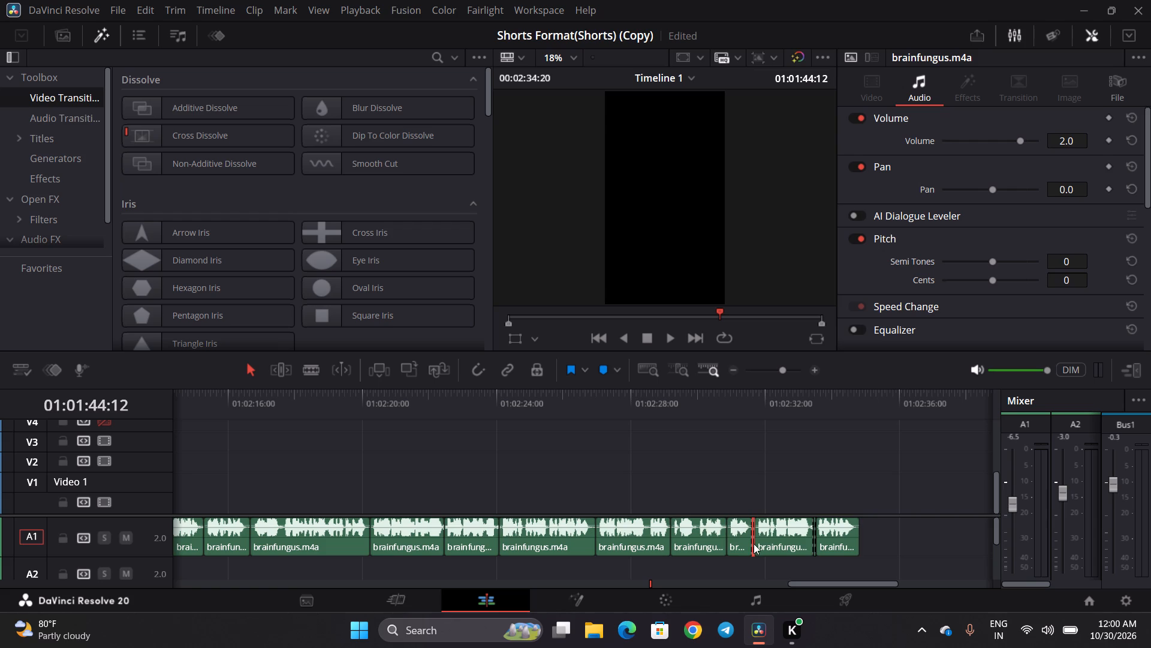
key("BackSpace")
left_click(754, 544)
key("BackSpace")
Delete the last small A1 pause clip around 01:02:33:10 and close its gap.
left_click(812, 548)
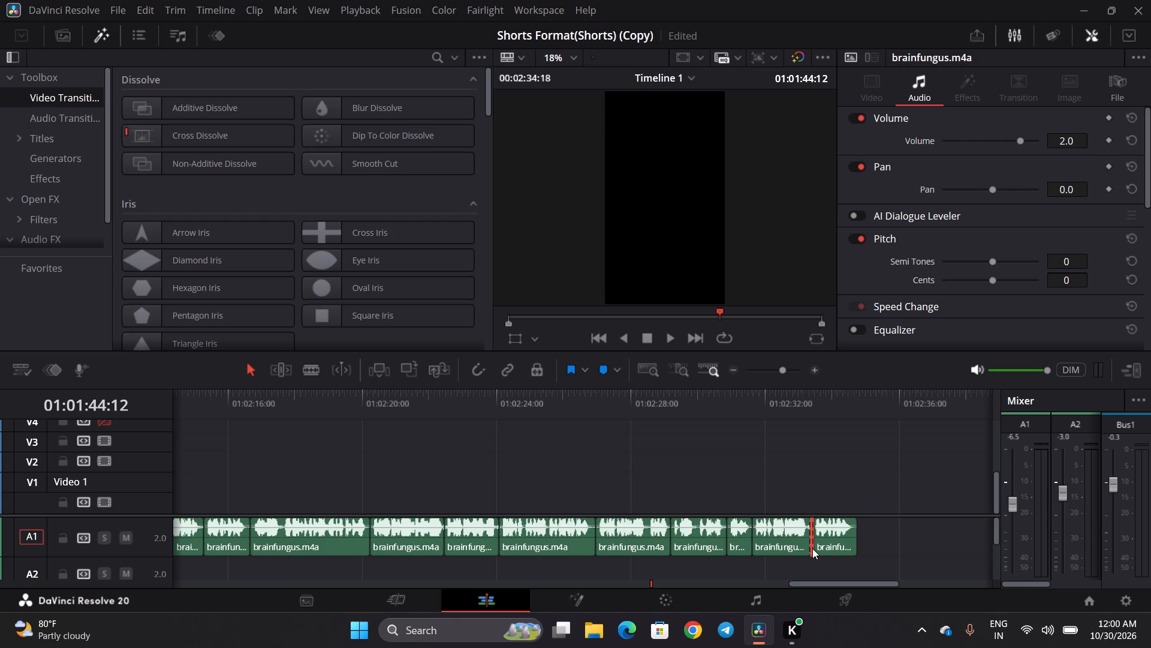
key("BackSpace")
left_click(812, 548)
key("BackSpace")
Play back the edited narration from 01:00:49:10, just before the first brainfungus.m4a clip on A1.
scroll(685, 548, "right", 5)
scroll(613, 521, "right", 1)
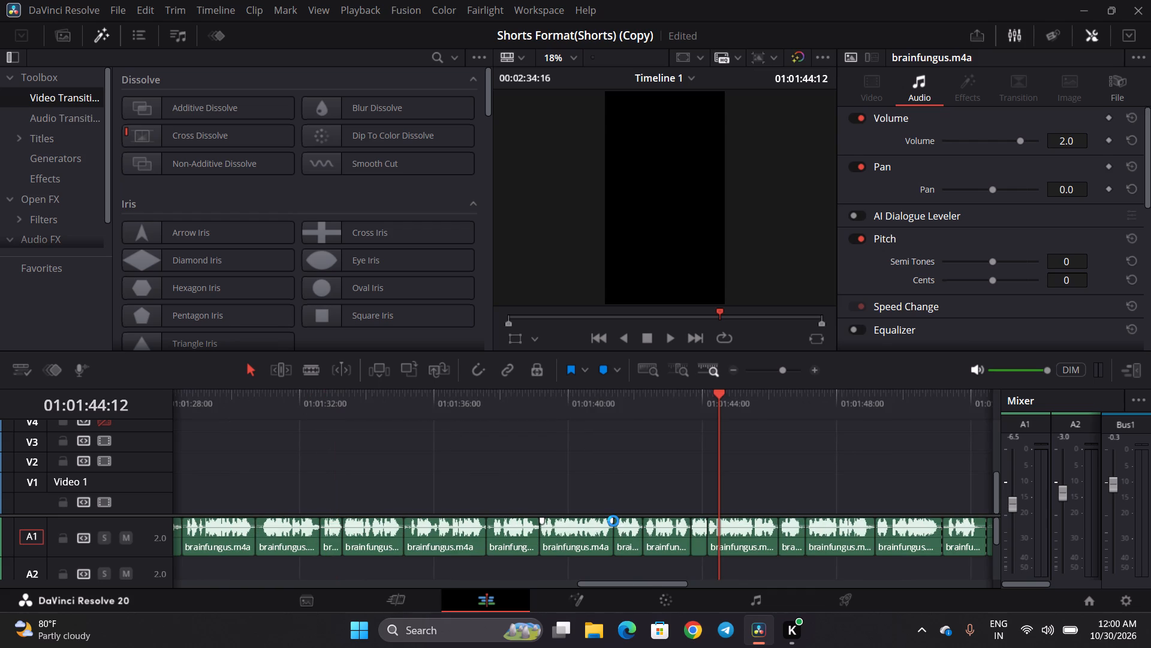
scroll(613, 521, "right", 2)
scroll(630, 505, "left", 1)
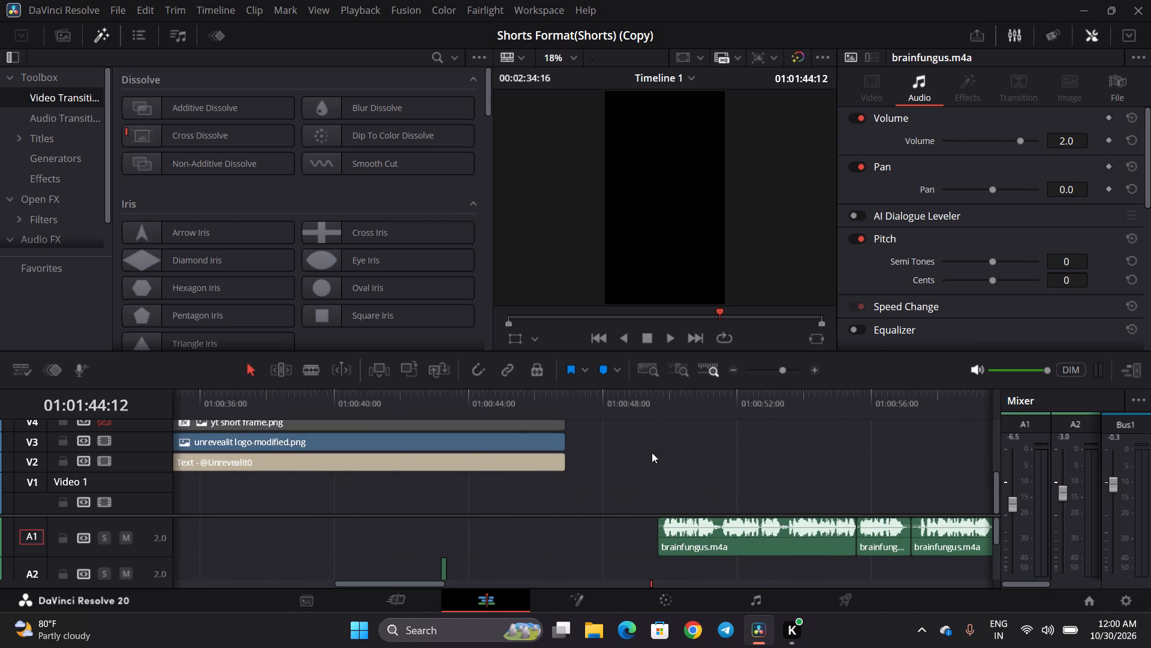
left_click(651, 409)
key("space")
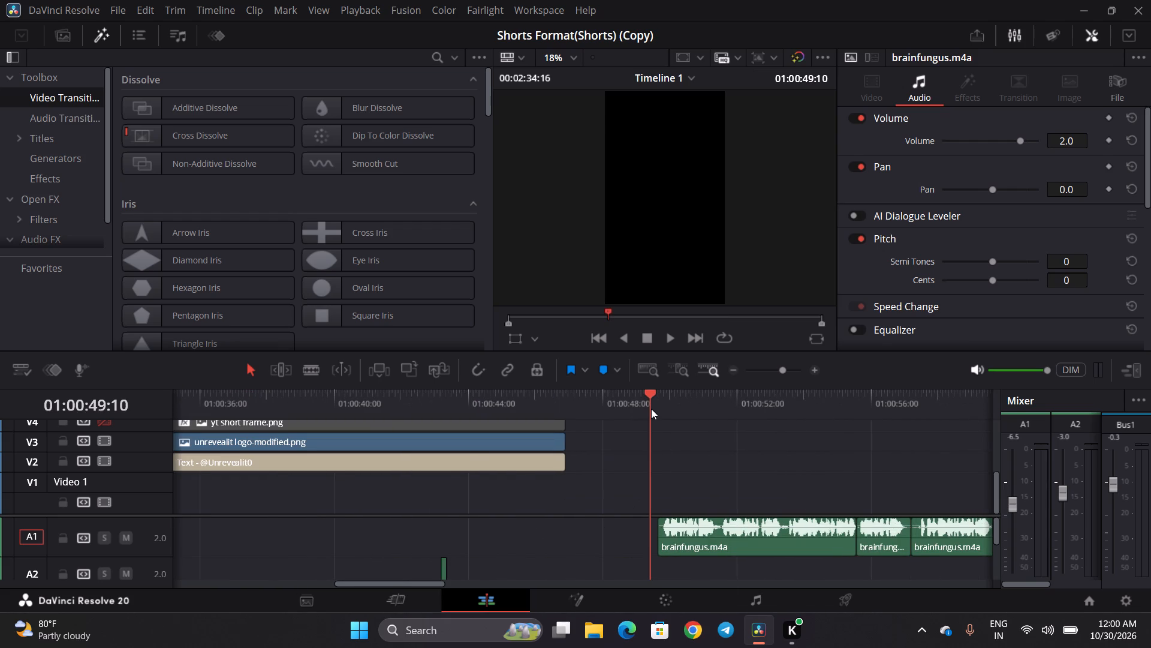
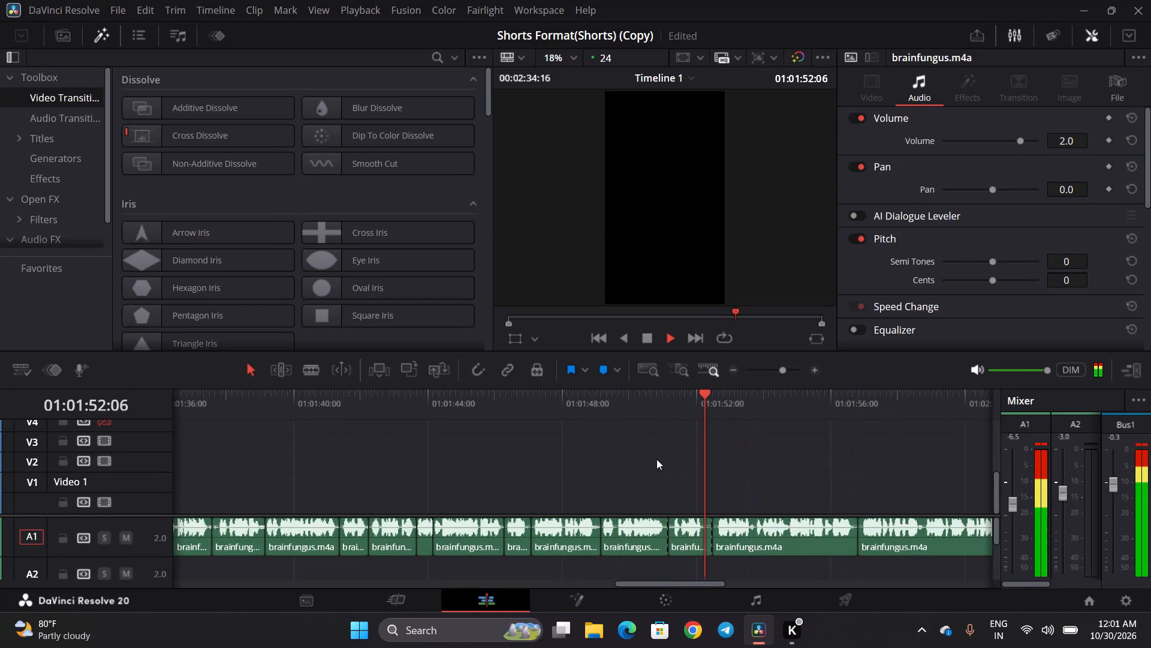
Stop playback and delete the short A1 narration clip just before 01:01:52:11, closing its gap.
key("space")
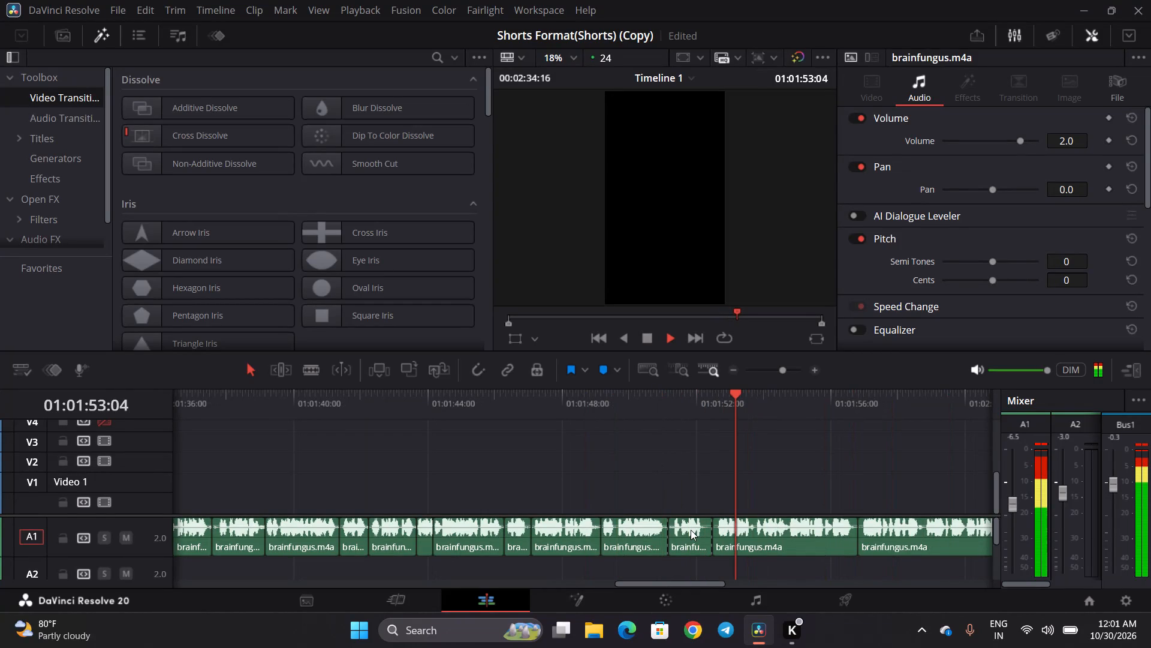
key("BackSpace")
left_click(691, 530)
key("BackSpace")
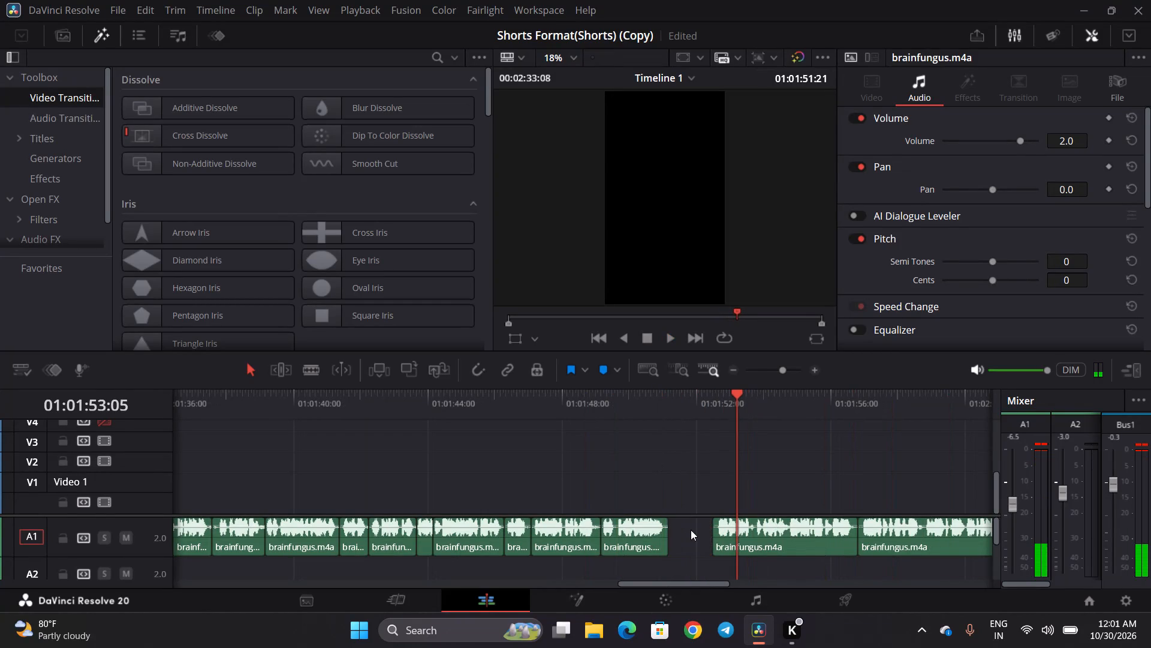
Play back the narration across the new join on A1 around 01:01:51.
key("space")
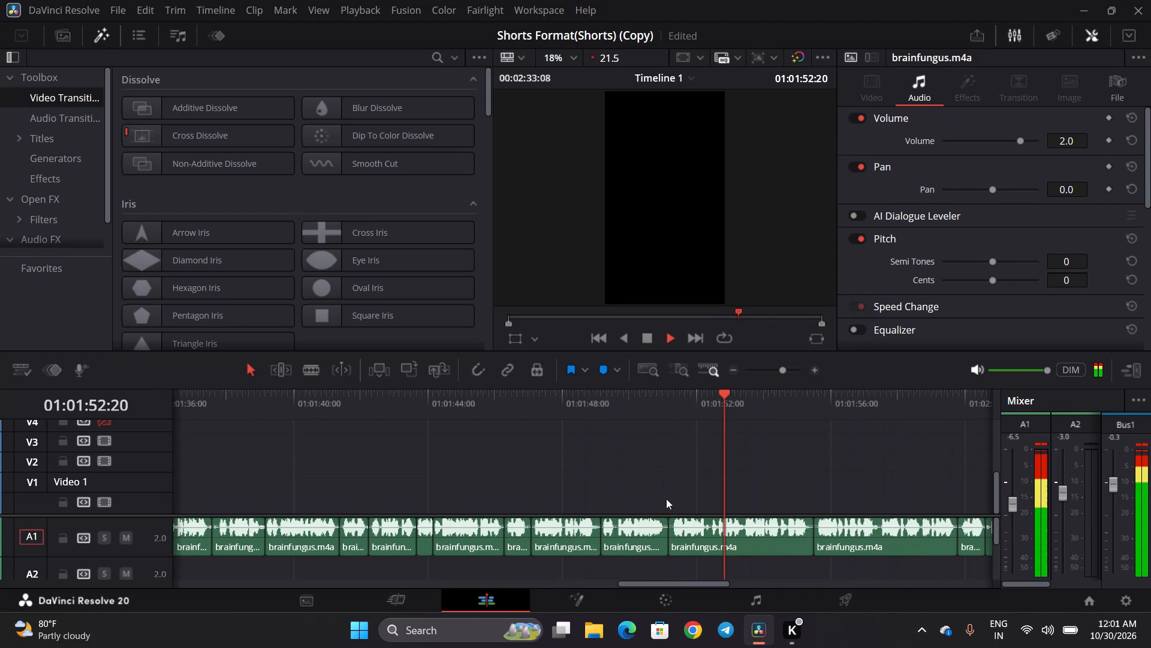
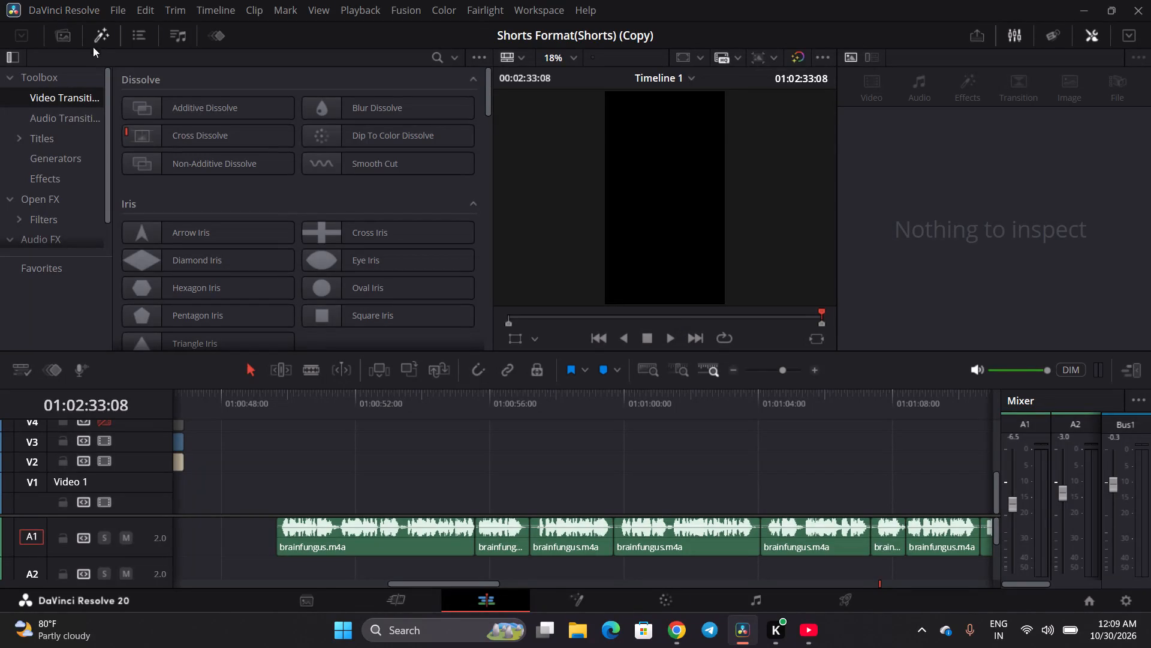
Show the media pool's Master bin in place of the effects library.
left_click(61, 36)
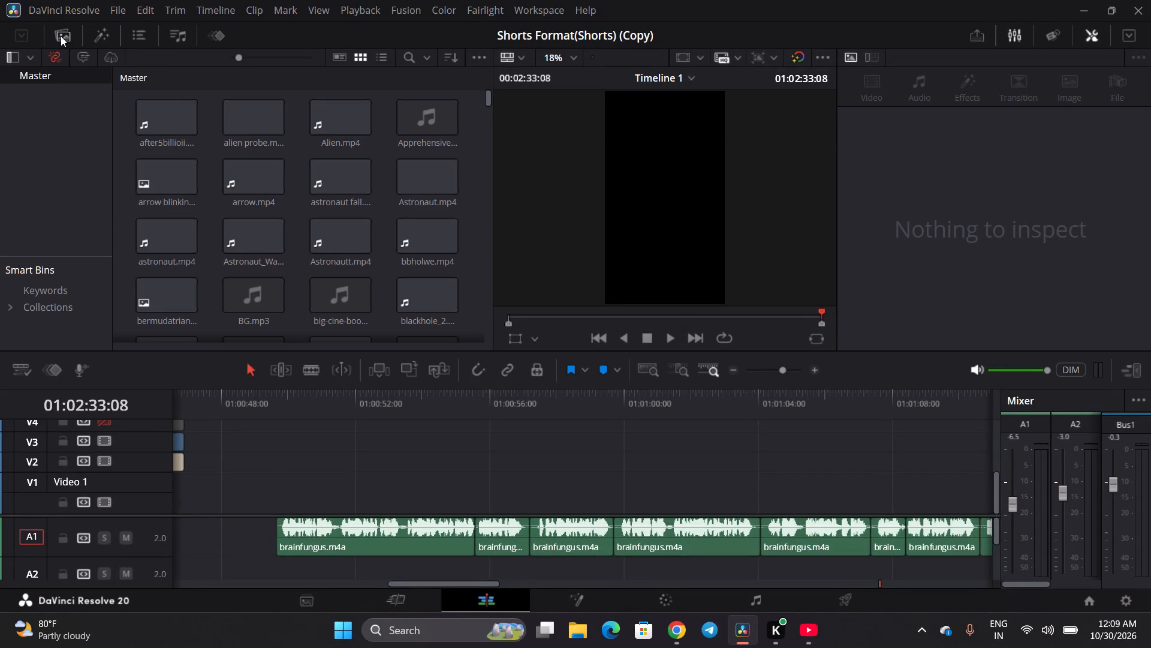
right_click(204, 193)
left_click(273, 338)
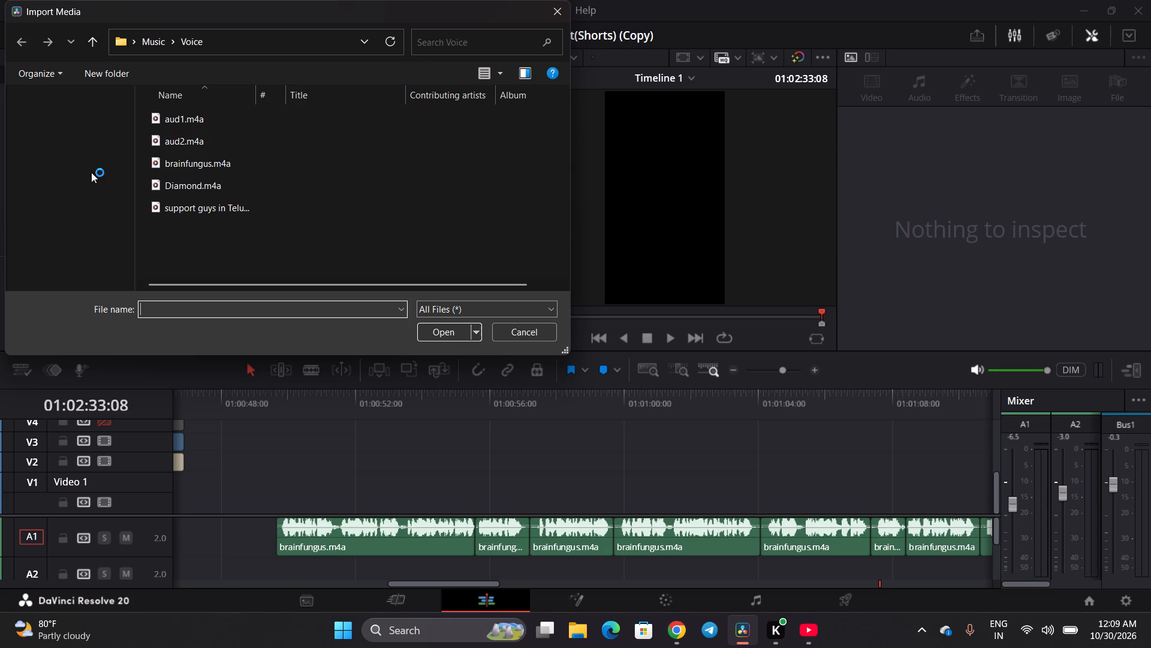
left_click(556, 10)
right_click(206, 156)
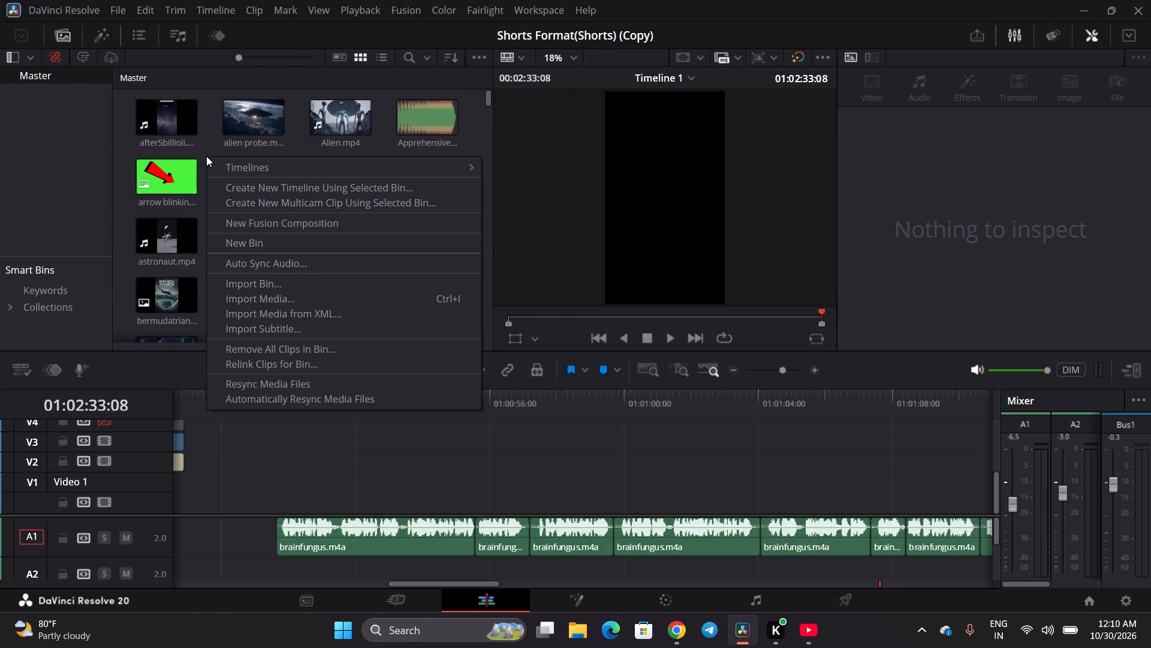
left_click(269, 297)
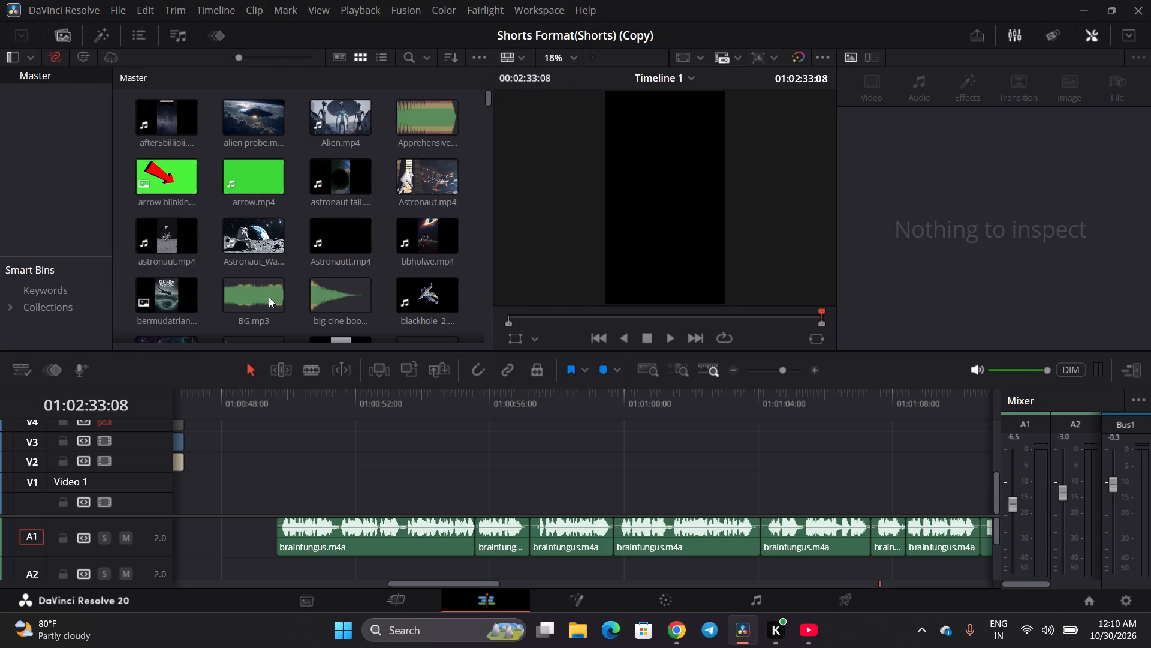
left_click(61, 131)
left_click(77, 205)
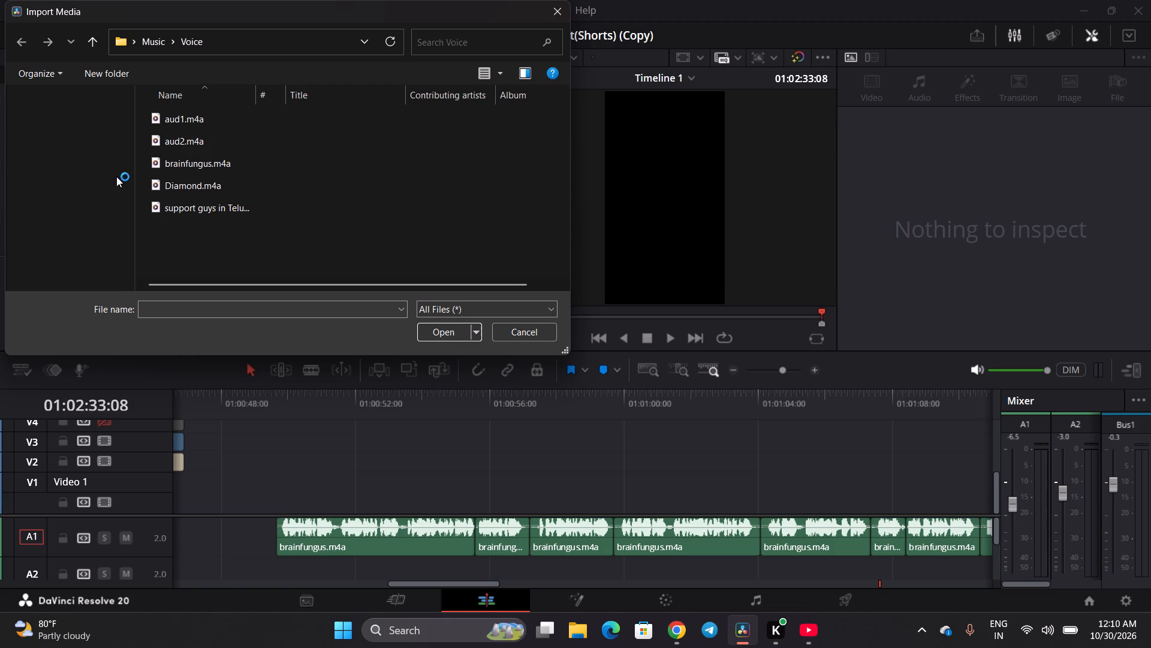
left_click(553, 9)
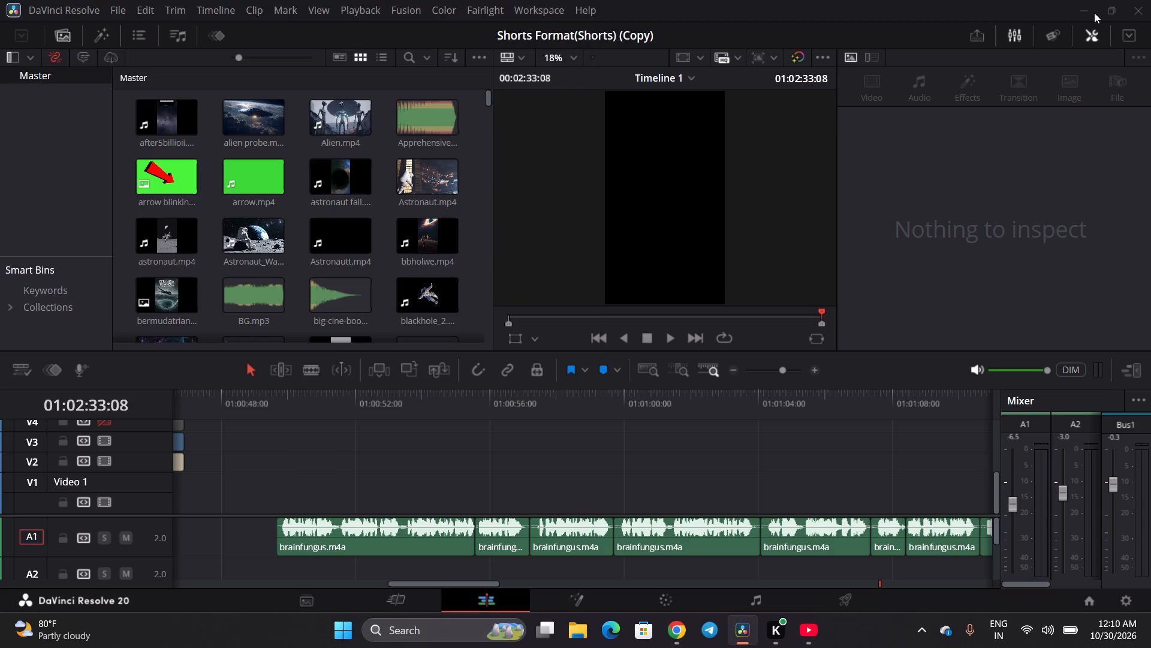
Close DaVinci Resolve.
left_click(1130, 12)
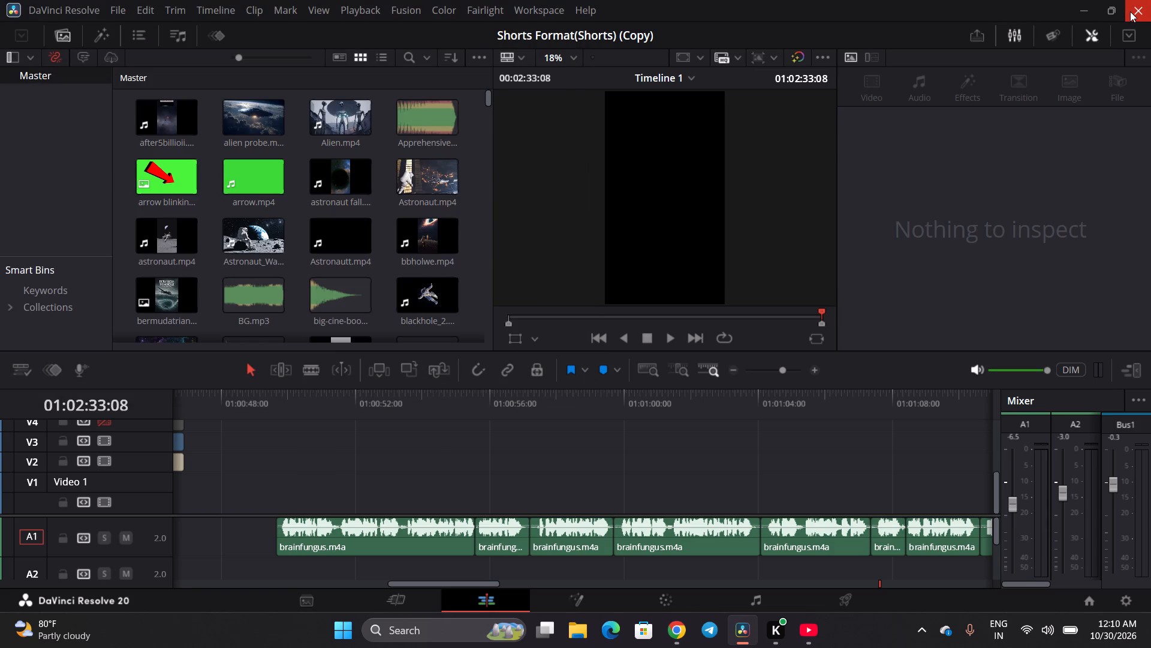